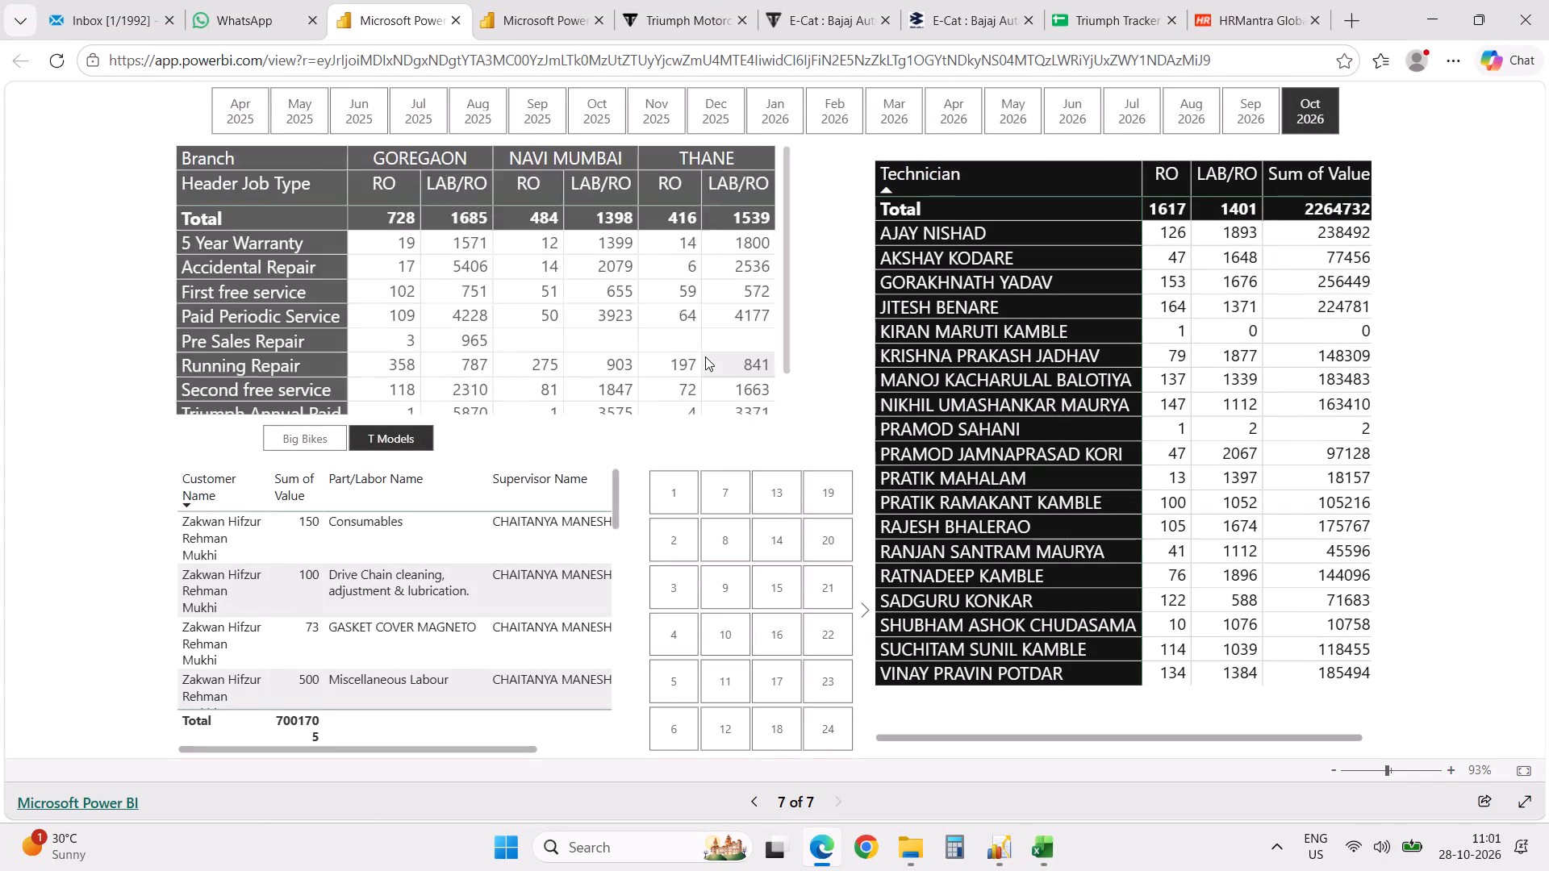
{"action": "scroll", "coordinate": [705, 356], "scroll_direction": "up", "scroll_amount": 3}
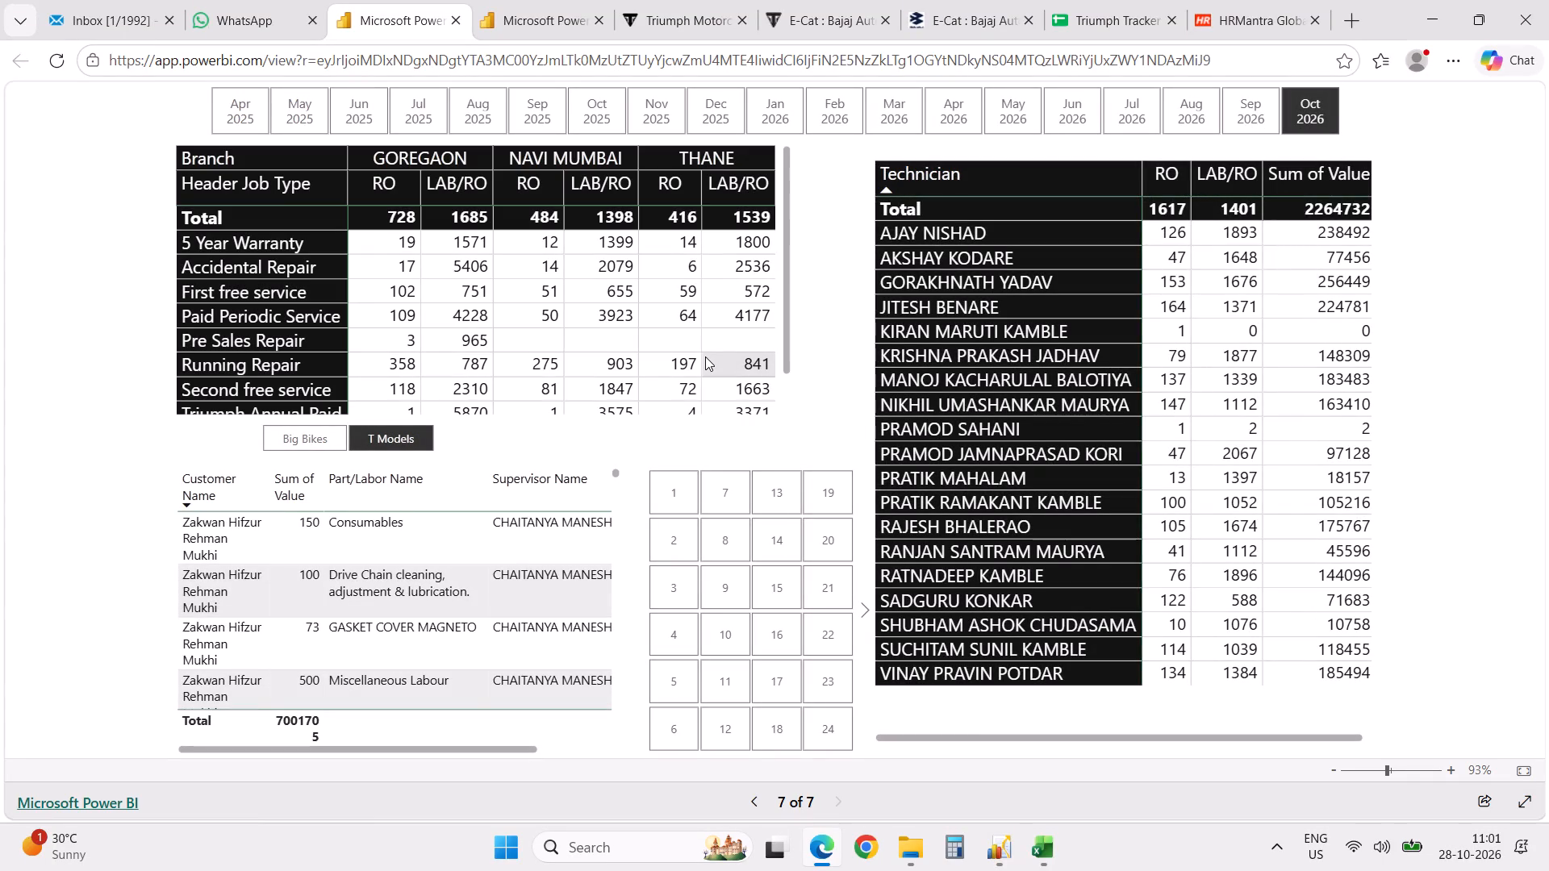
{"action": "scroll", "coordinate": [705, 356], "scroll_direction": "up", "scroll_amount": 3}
Switch to the pending job card report and filter it to Parts delays at the SHAMAN MOTORS PRIVATE LIMITED (13538) branch.
{"action": "left_click", "coordinate": [551, 27]}
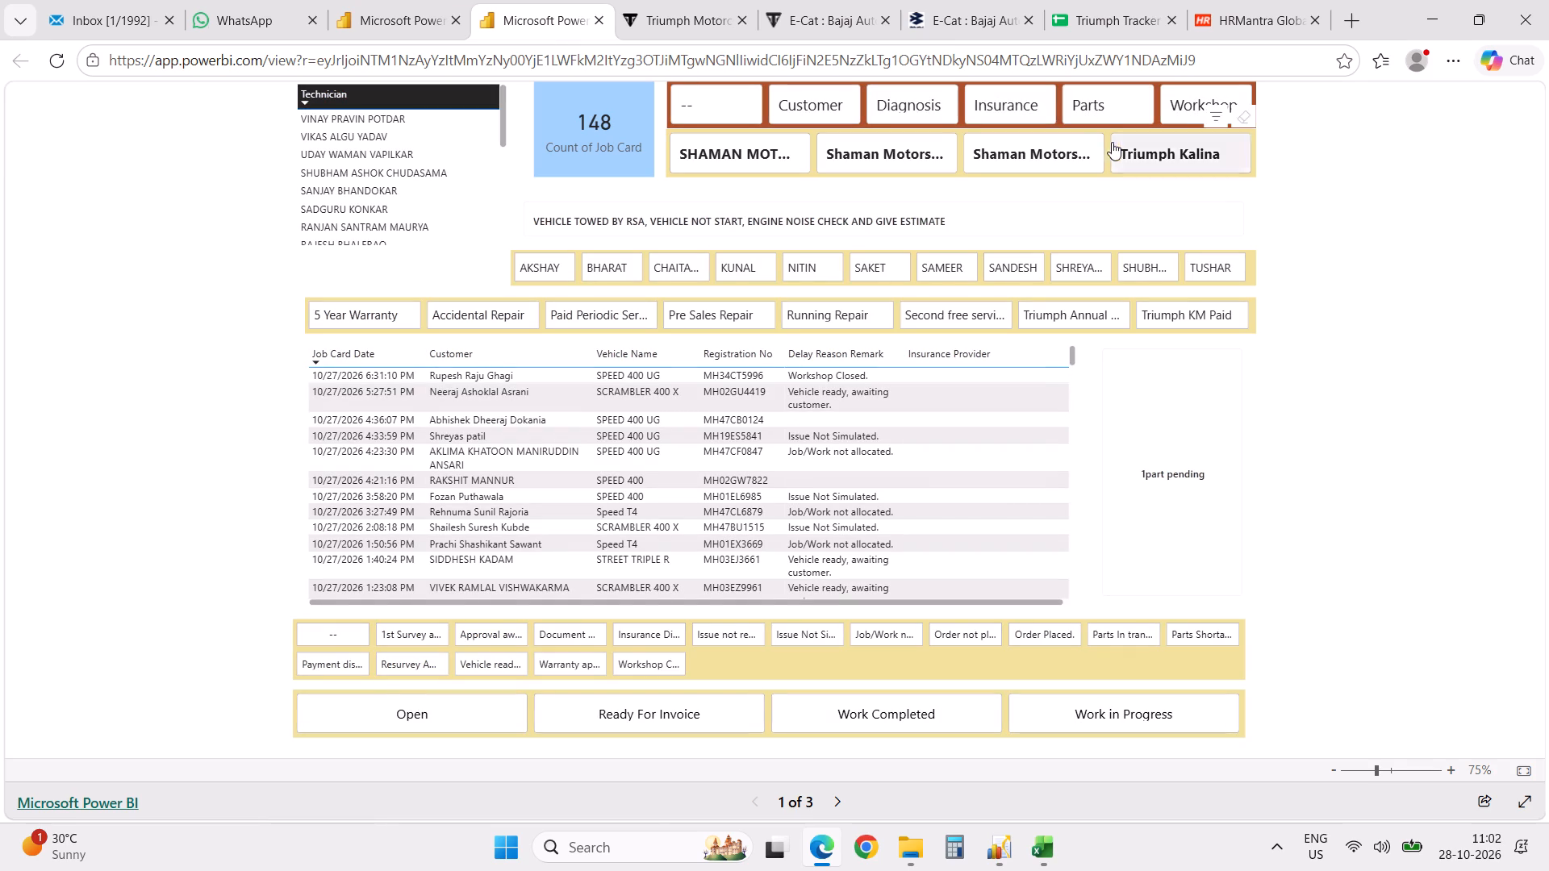
{"action": "left_click", "coordinate": [1103, 115]}
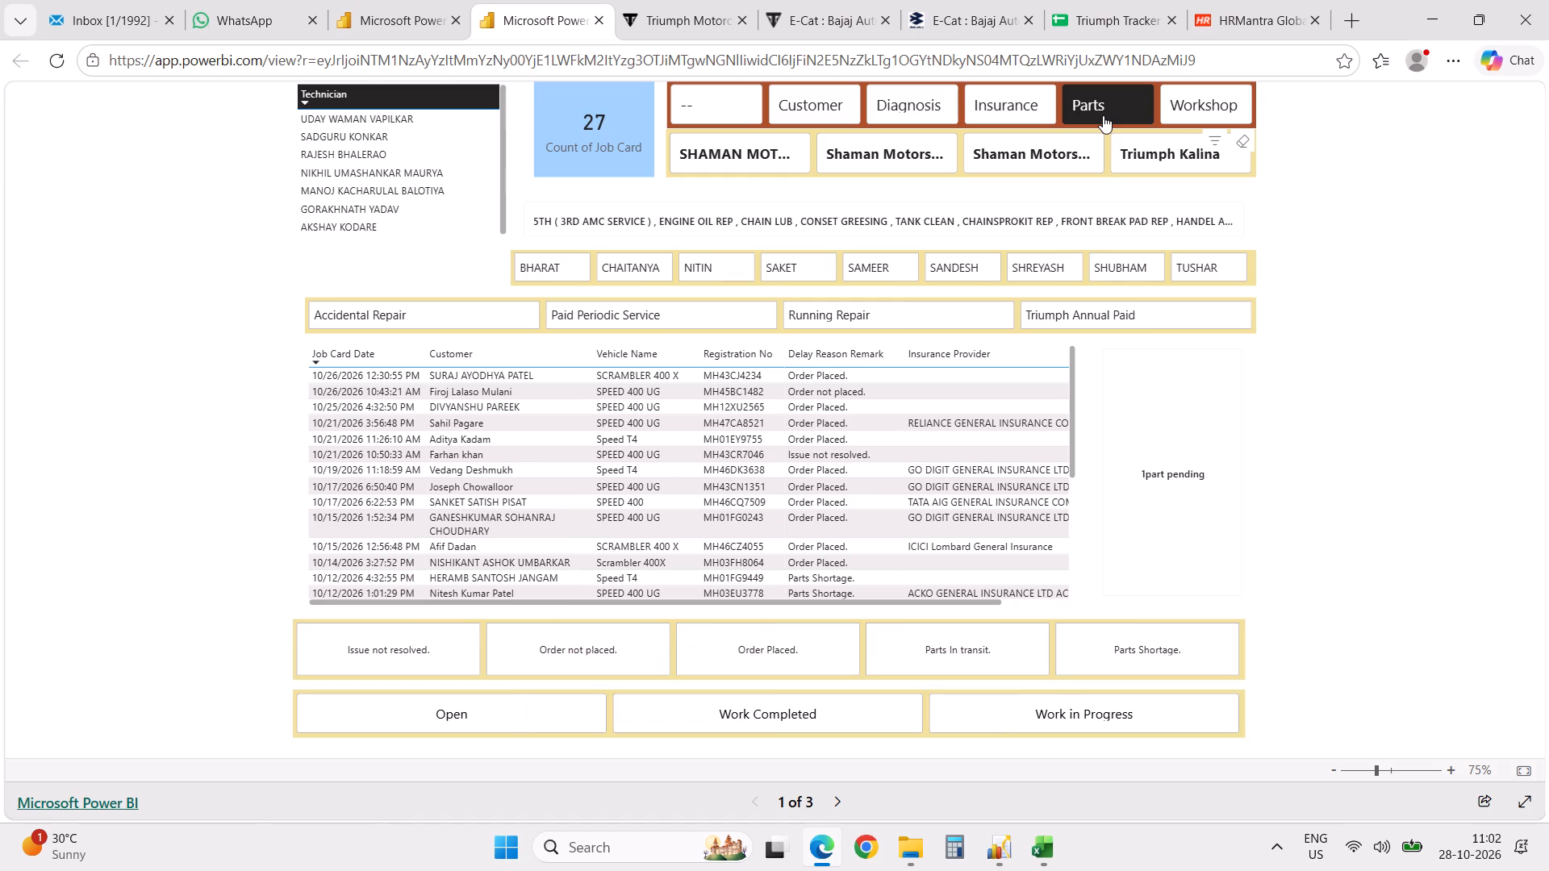
{"action": "left_click", "coordinate": [778, 160]}
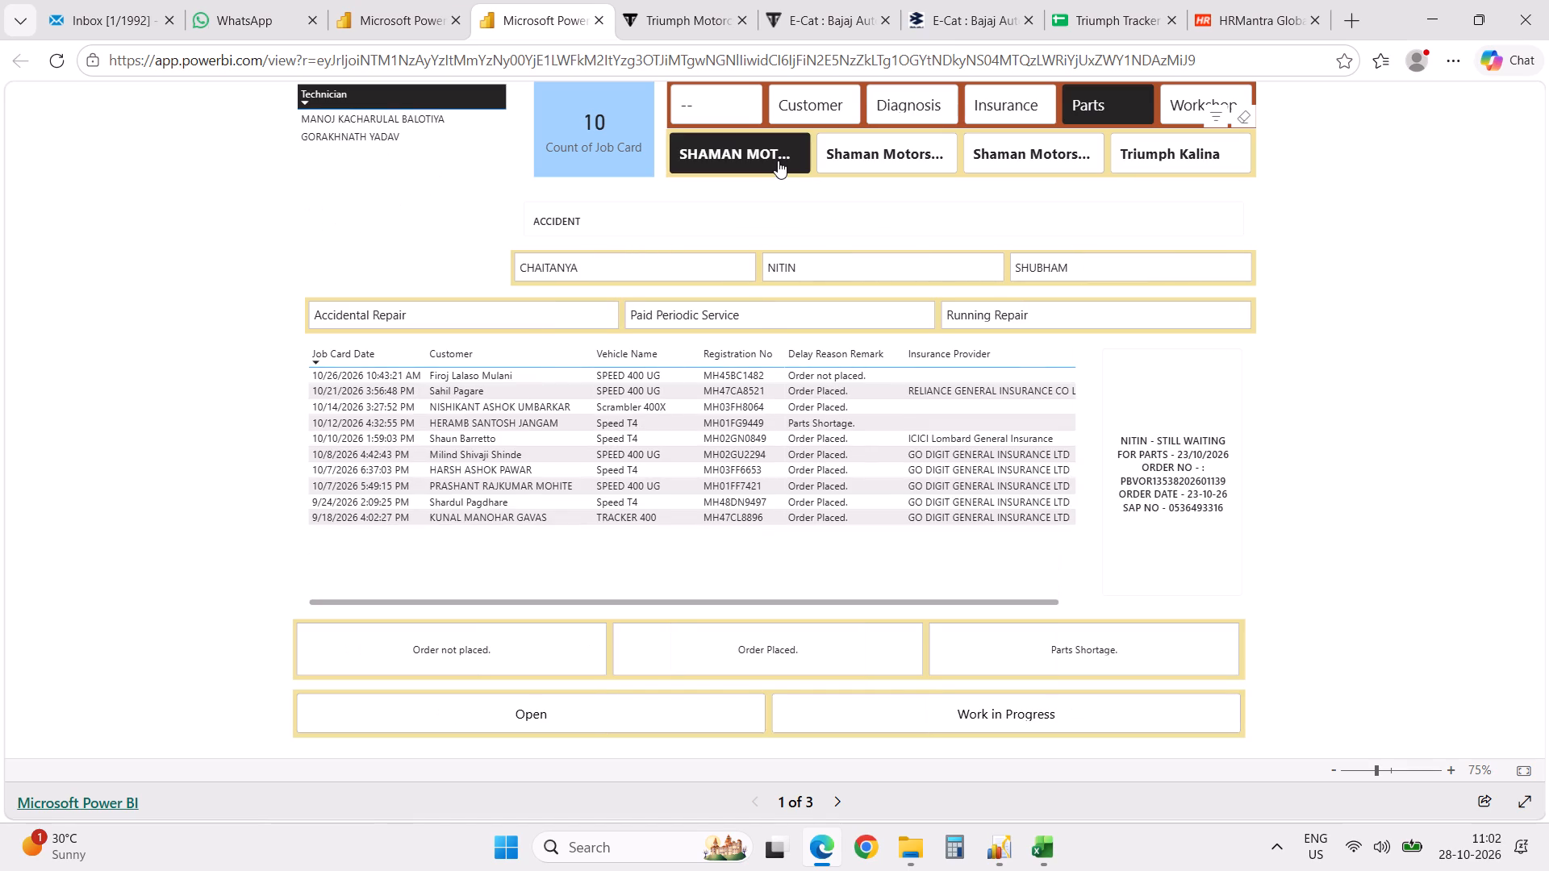
Examine the parts-order remarks of the filtered job cards individually, from 9/18/2026 to 10/14/2026, and reselect the TRACKER 400 job card.
{"action": "left_click", "coordinate": [947, 519]}
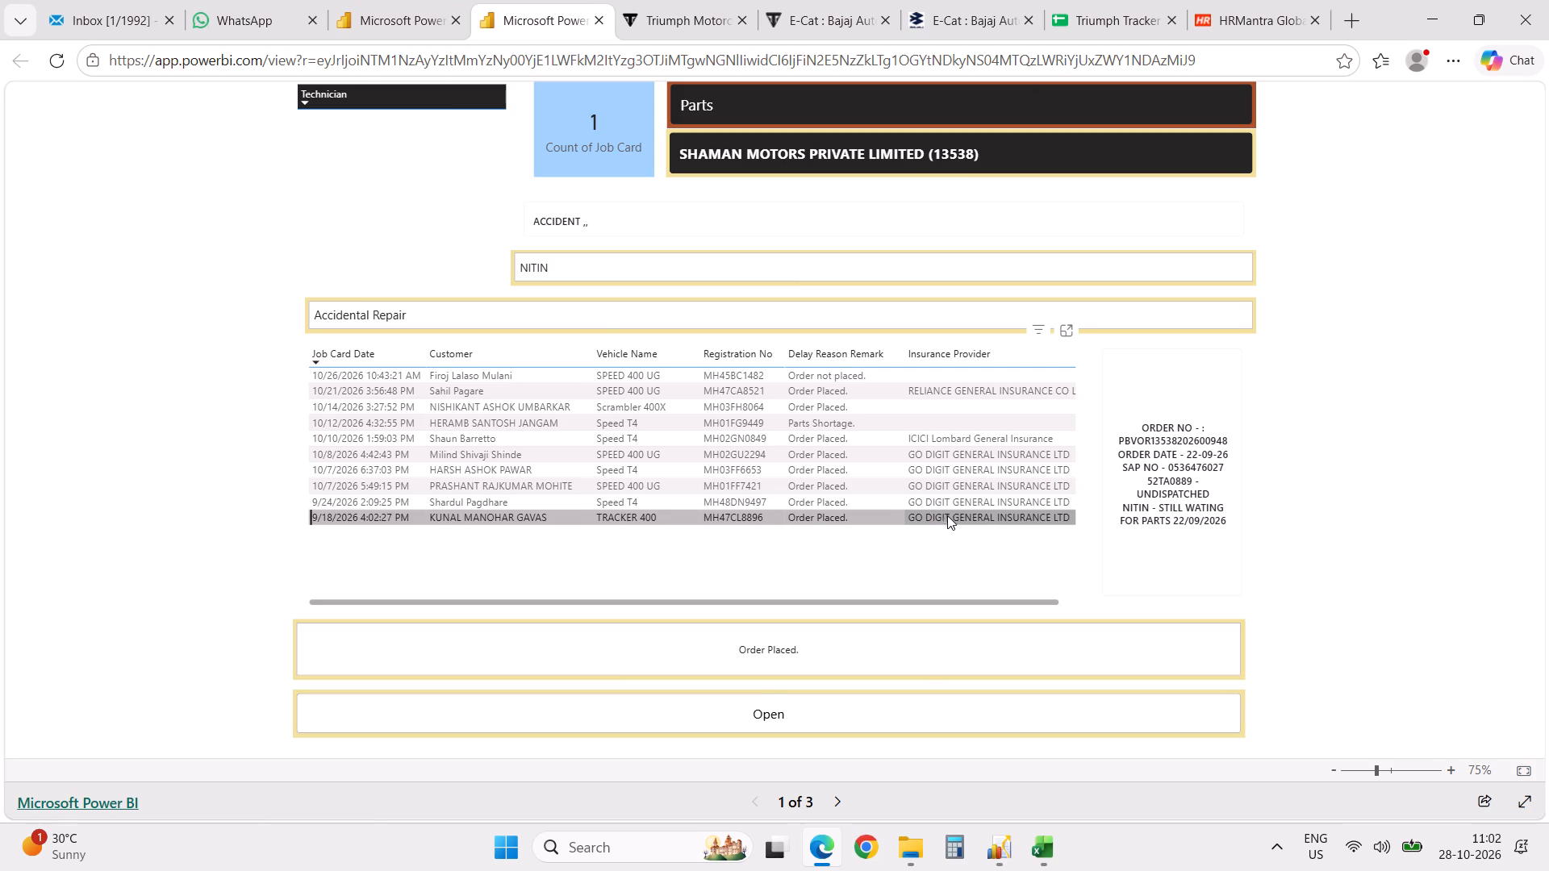
{"action": "left_click", "coordinate": [950, 499]}
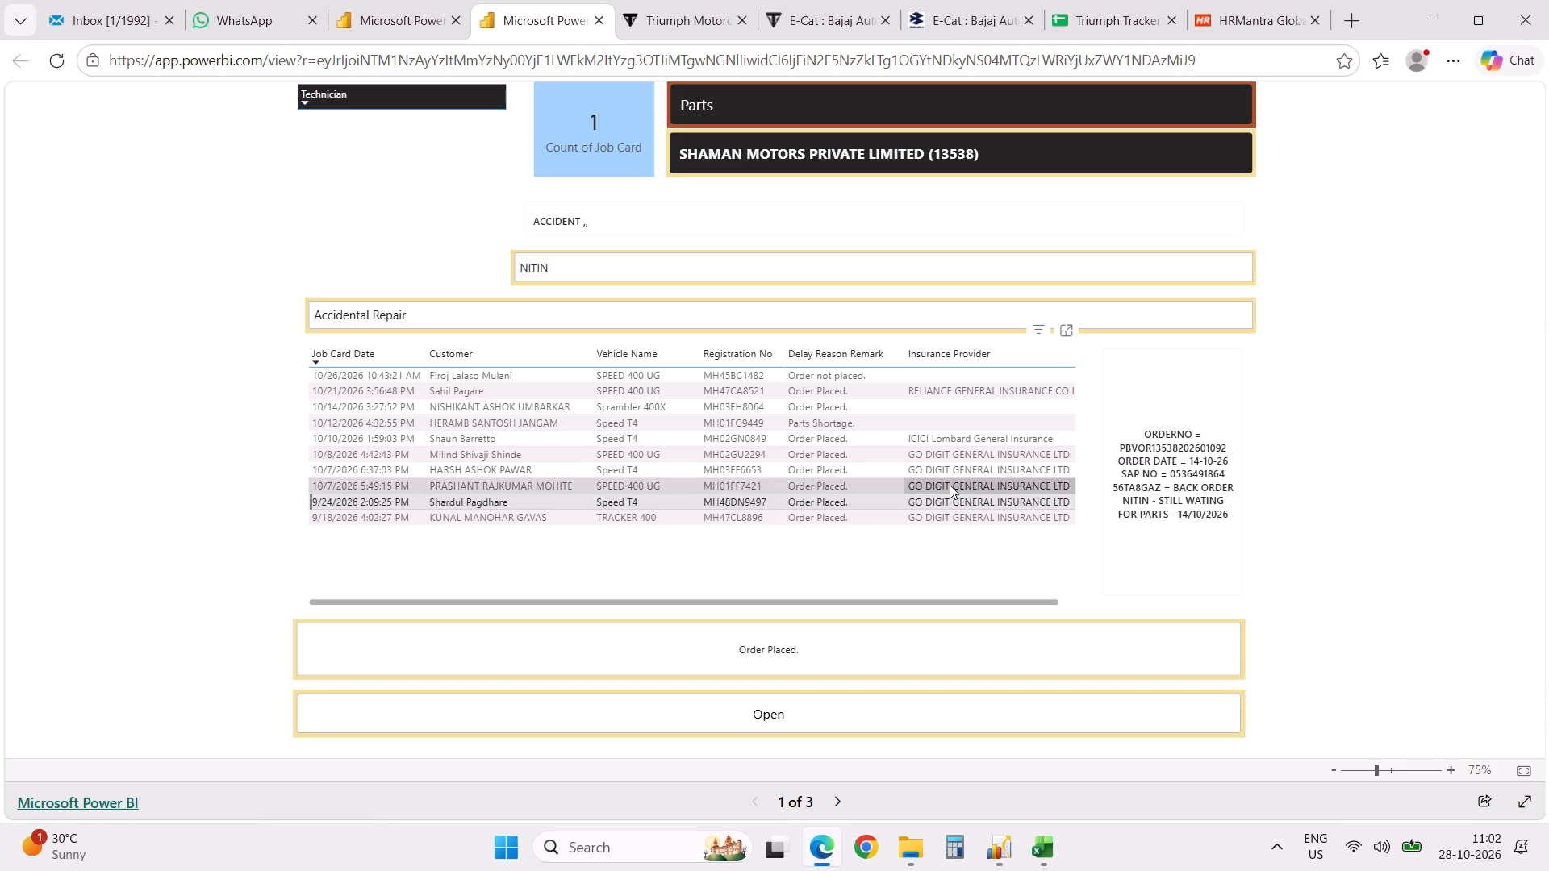
{"action": "left_click", "coordinate": [950, 485]}
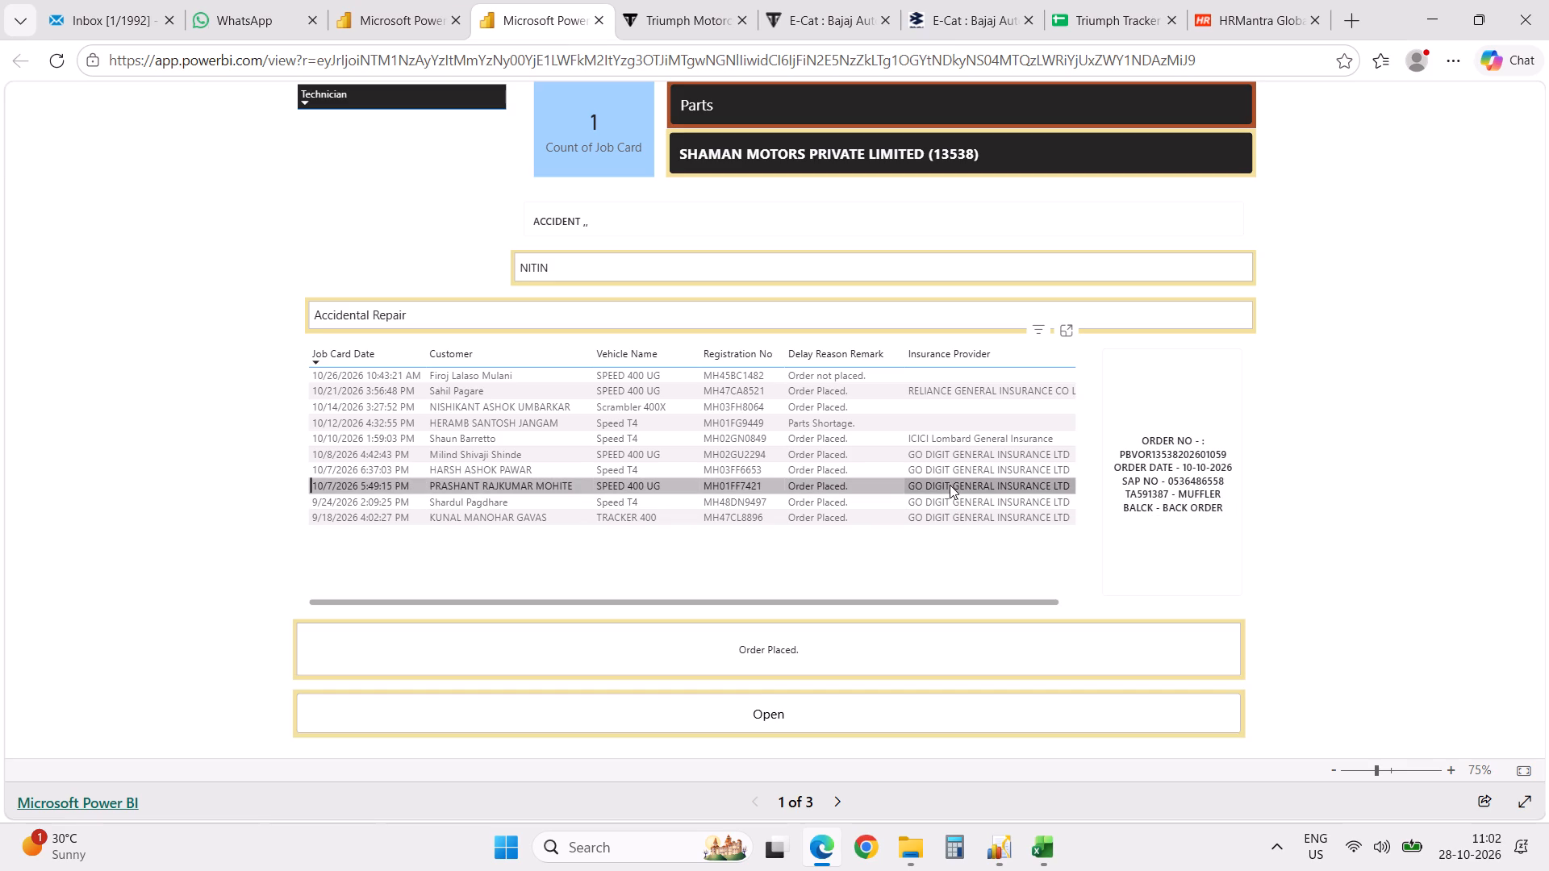
{"action": "left_click", "coordinate": [948, 469]}
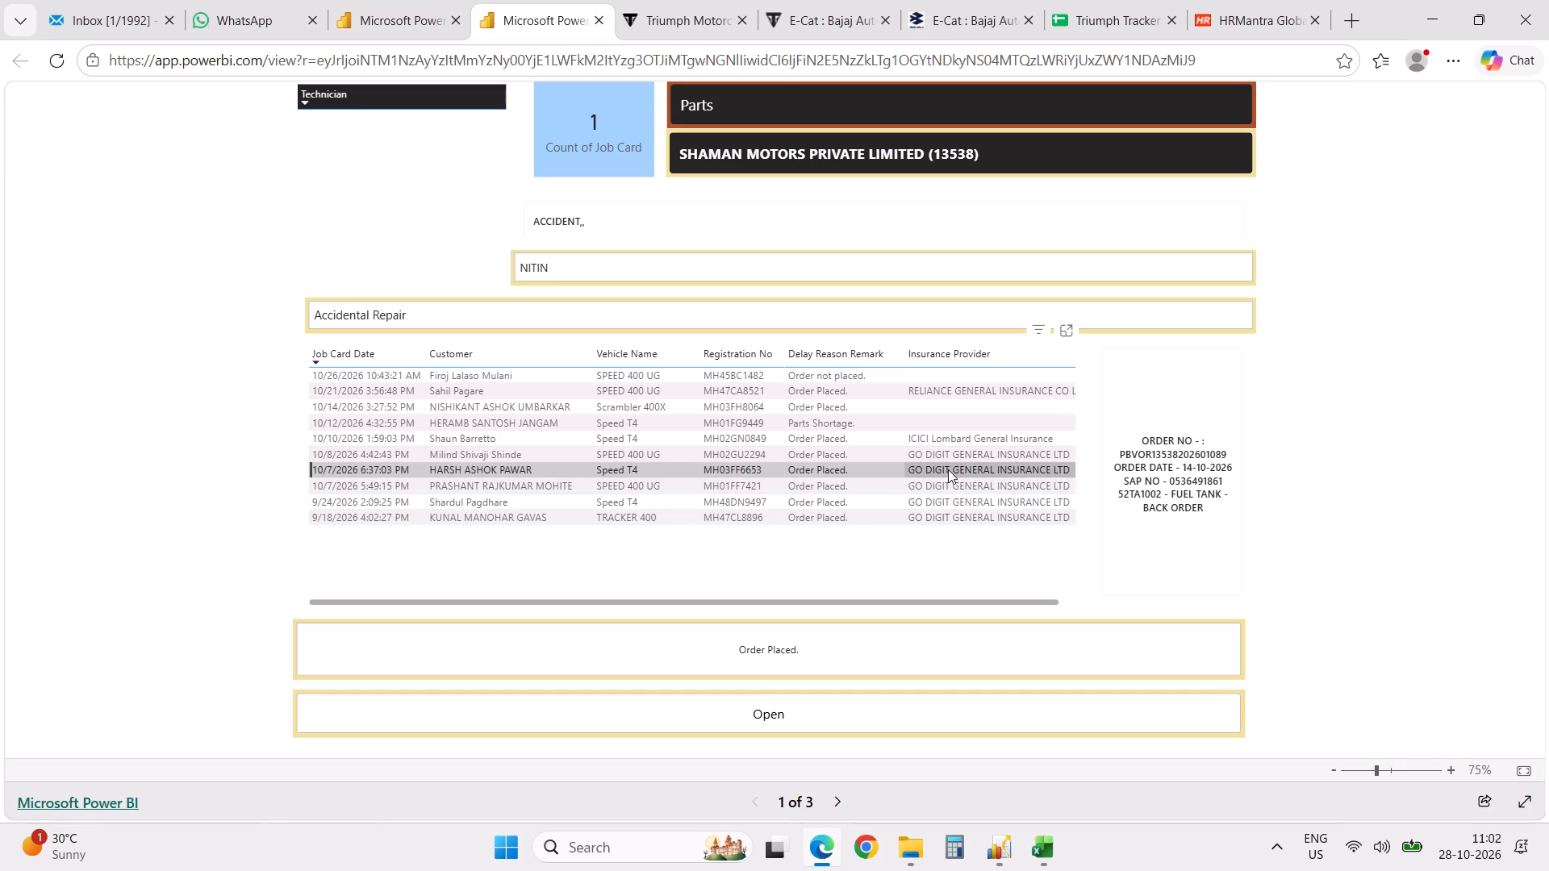
{"action": "right_click", "coordinate": [948, 469]}
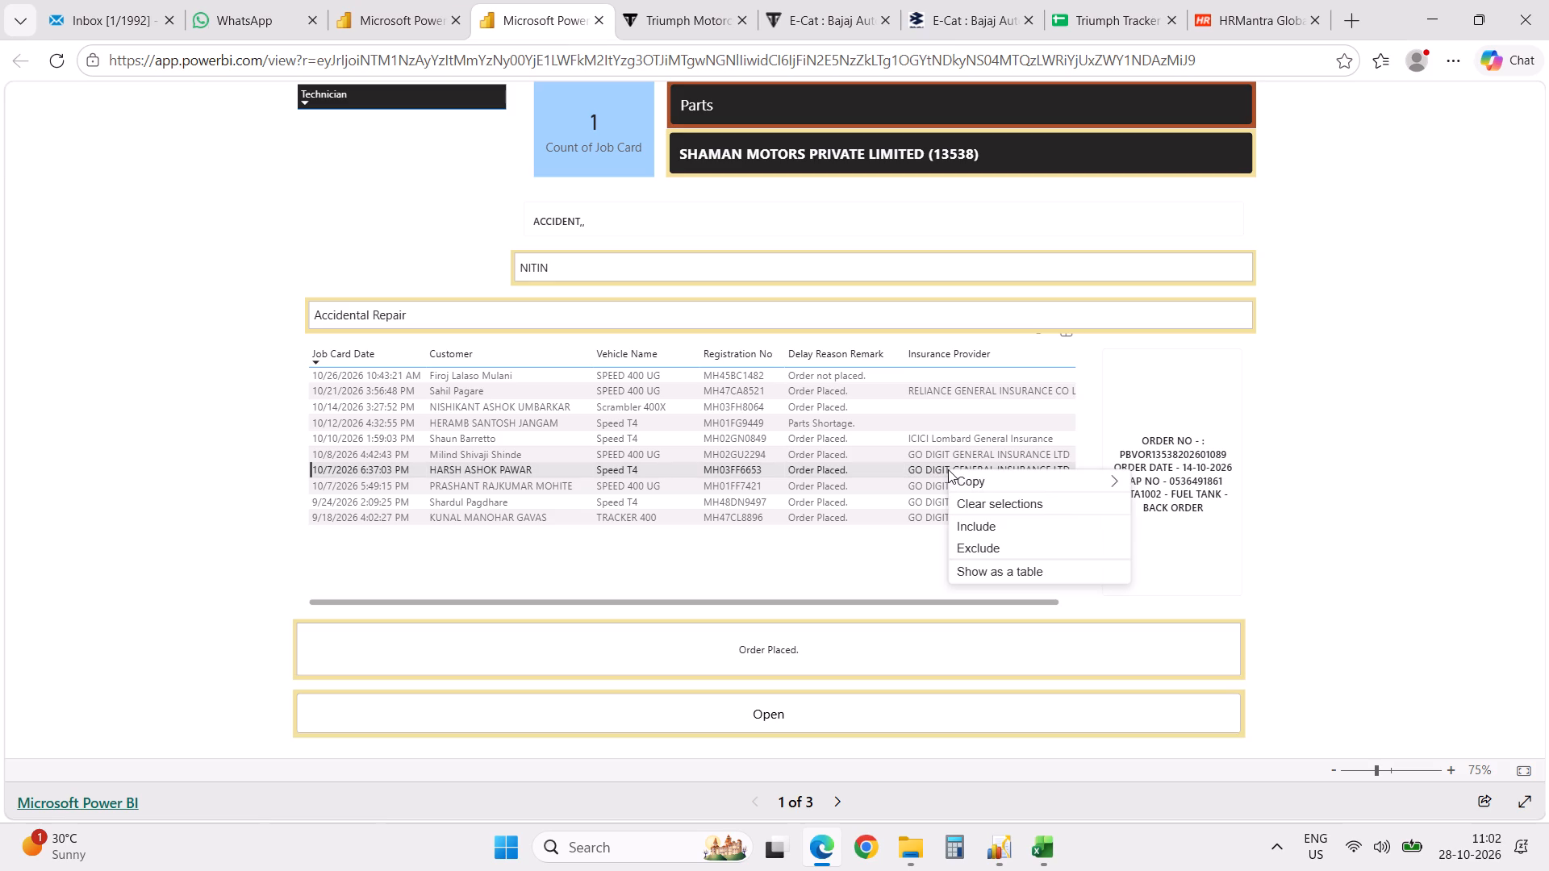
{"action": "key", "text": "Escape"}
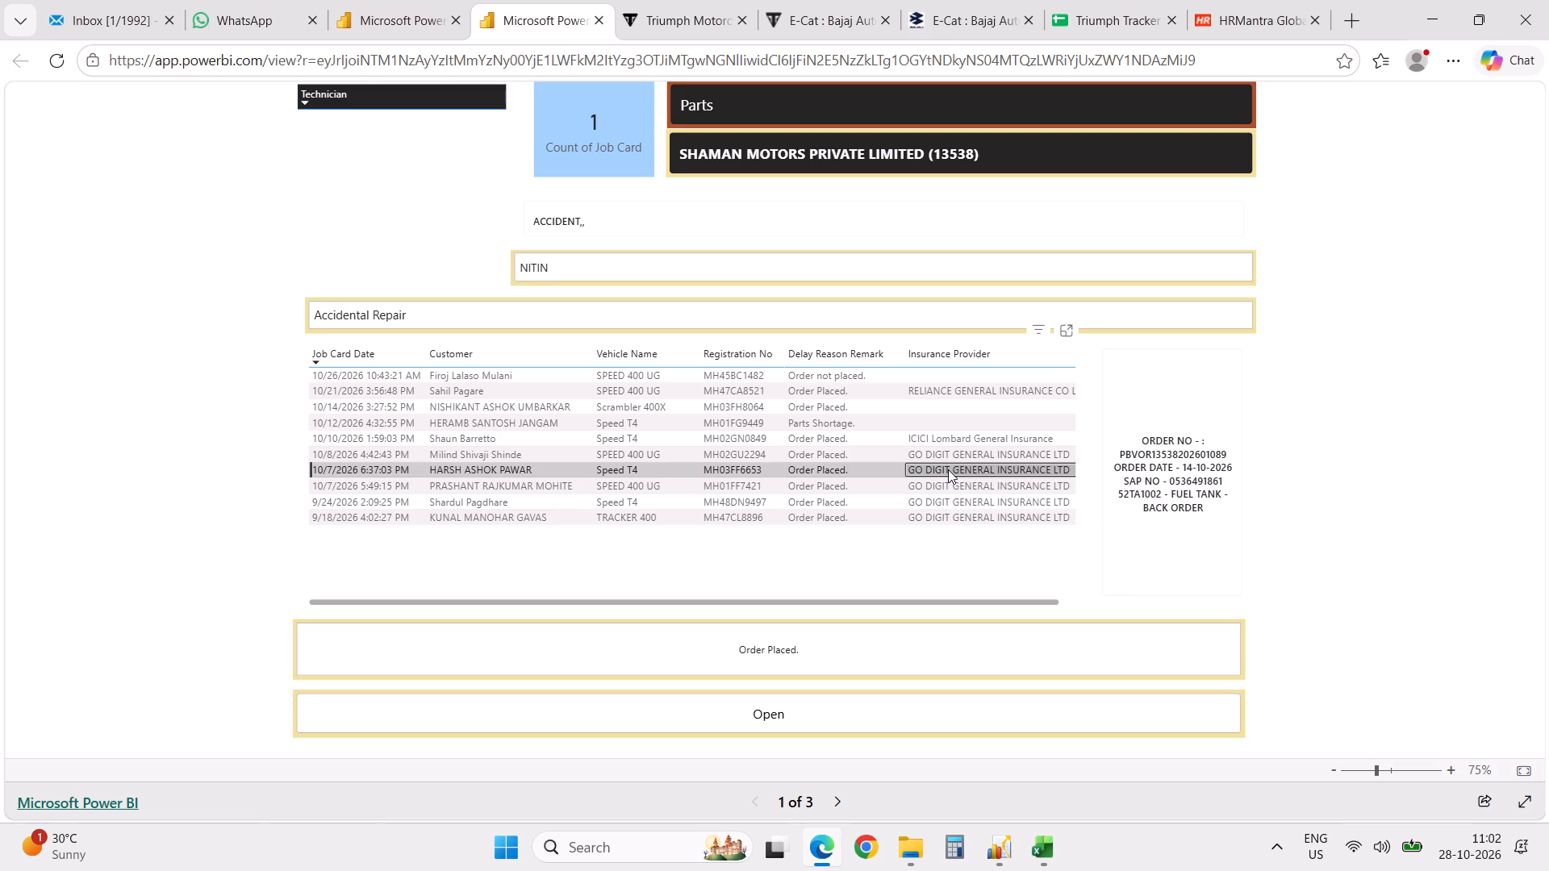
{"action": "left_click", "coordinate": [948, 452]}
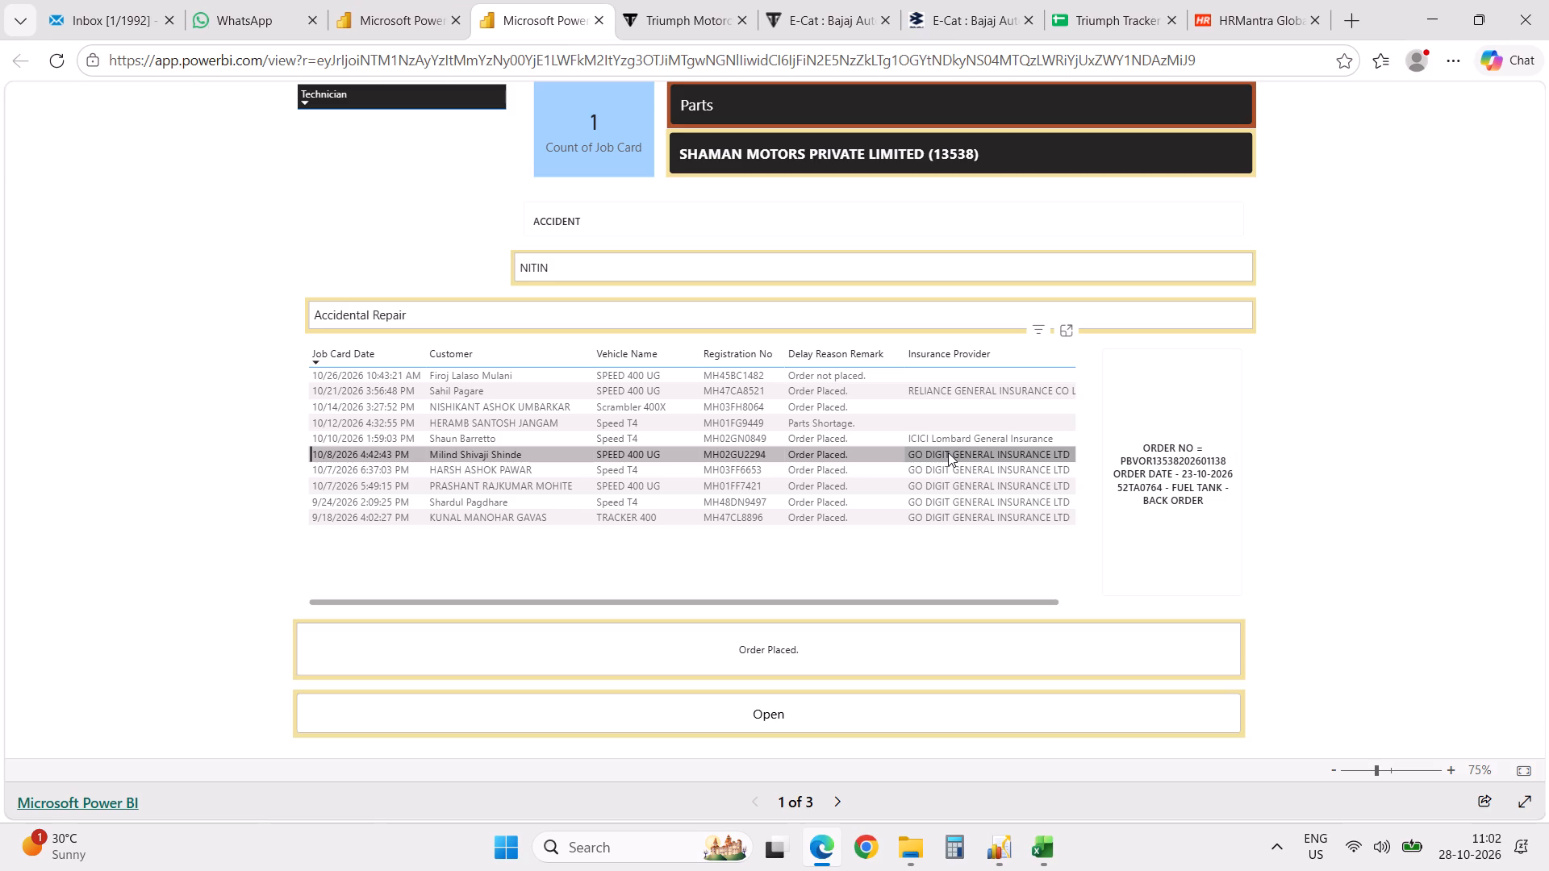
{"action": "left_click", "coordinate": [951, 440]}
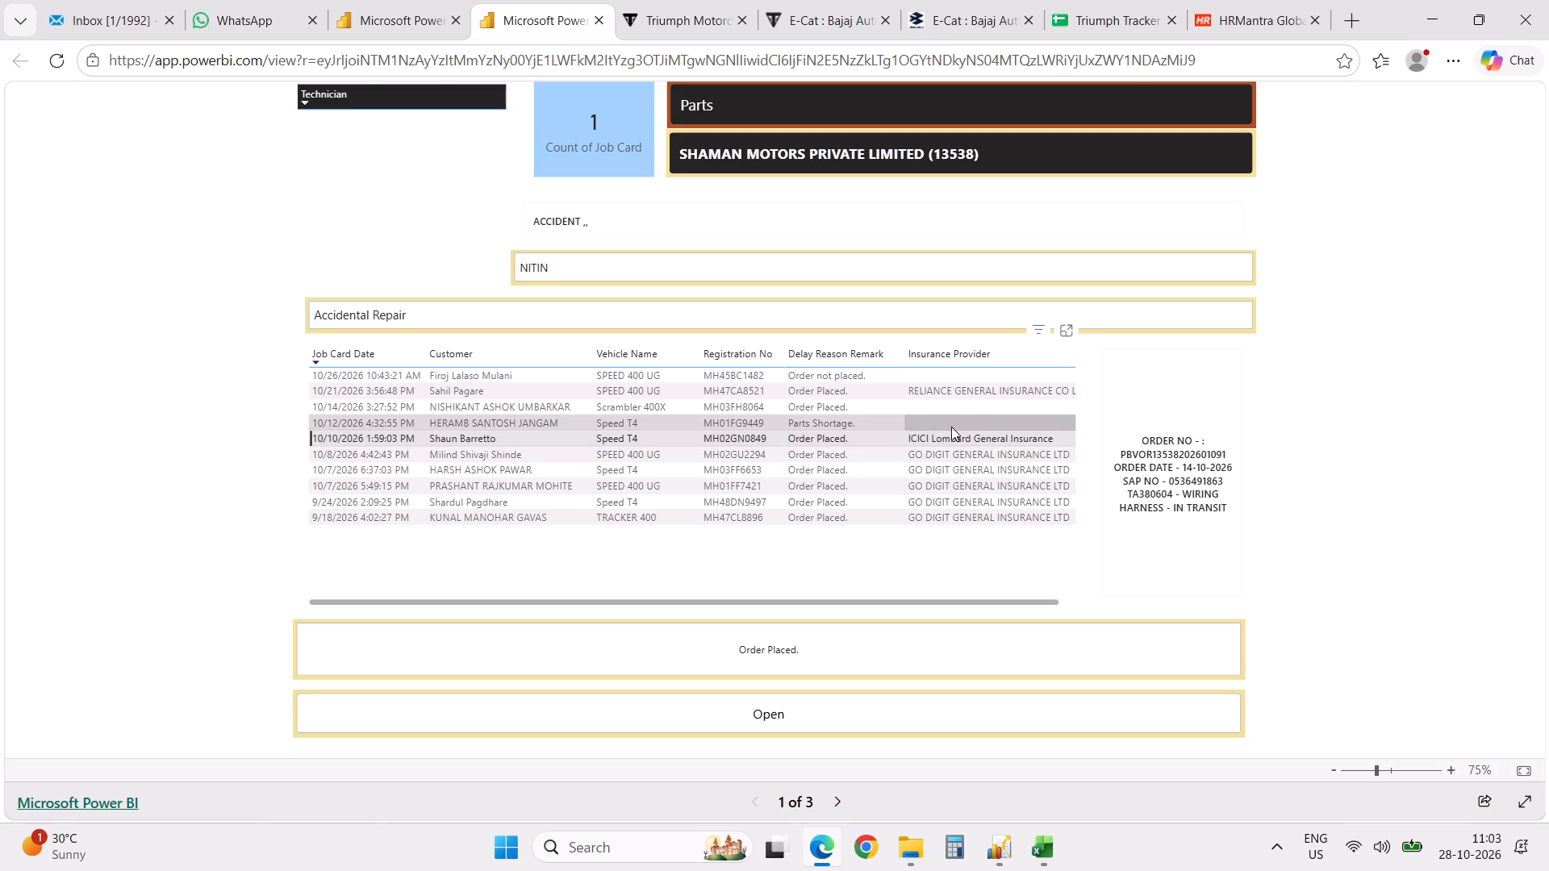
{"action": "left_click", "coordinate": [951, 421]}
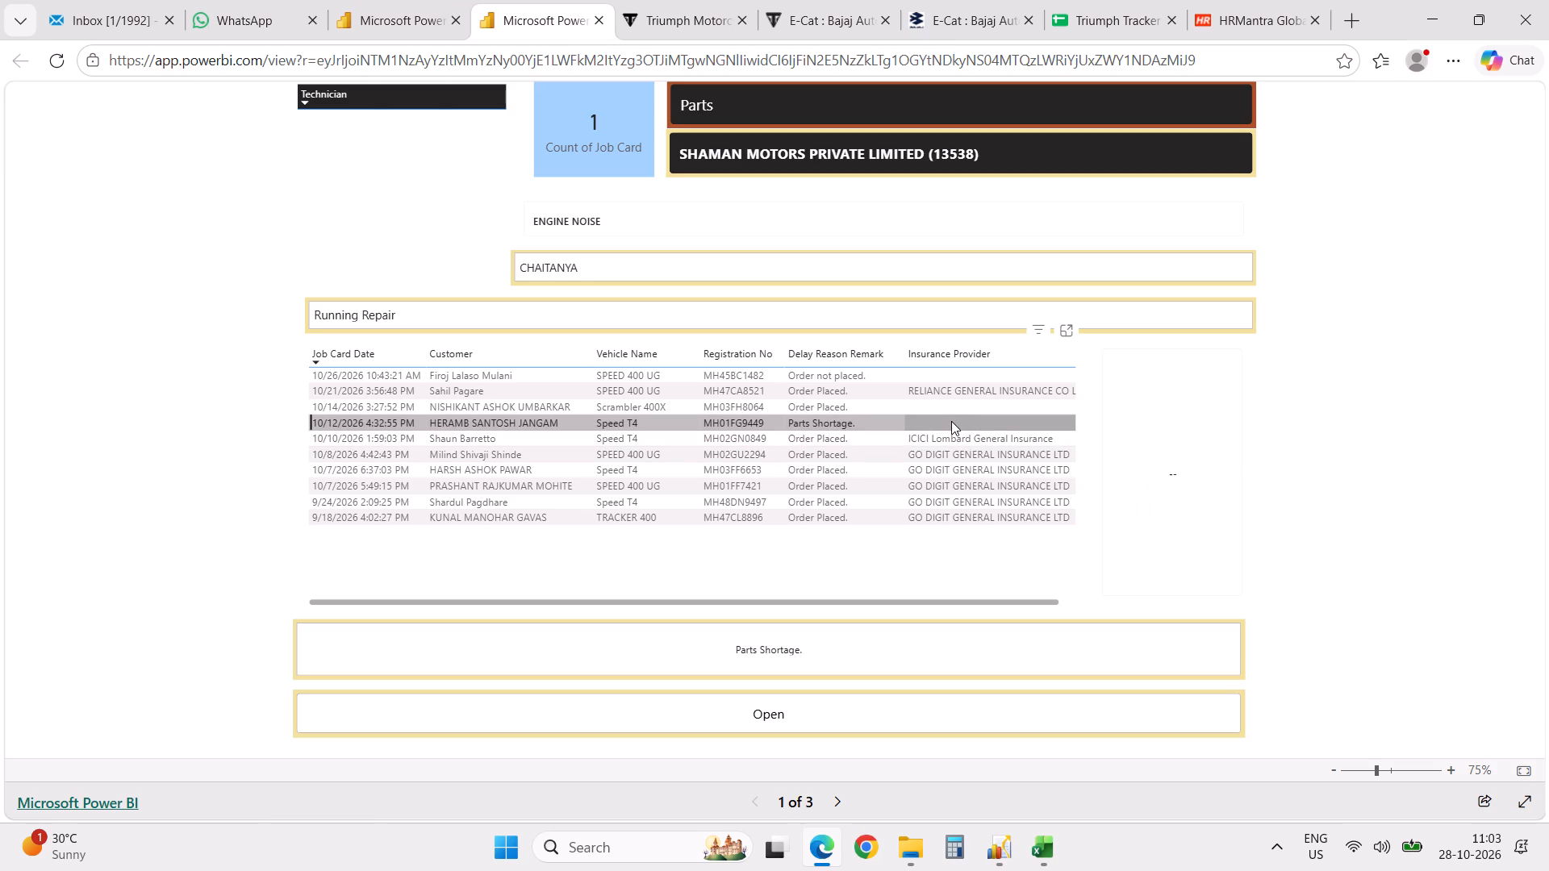
{"action": "left_click", "coordinate": [951, 409]}
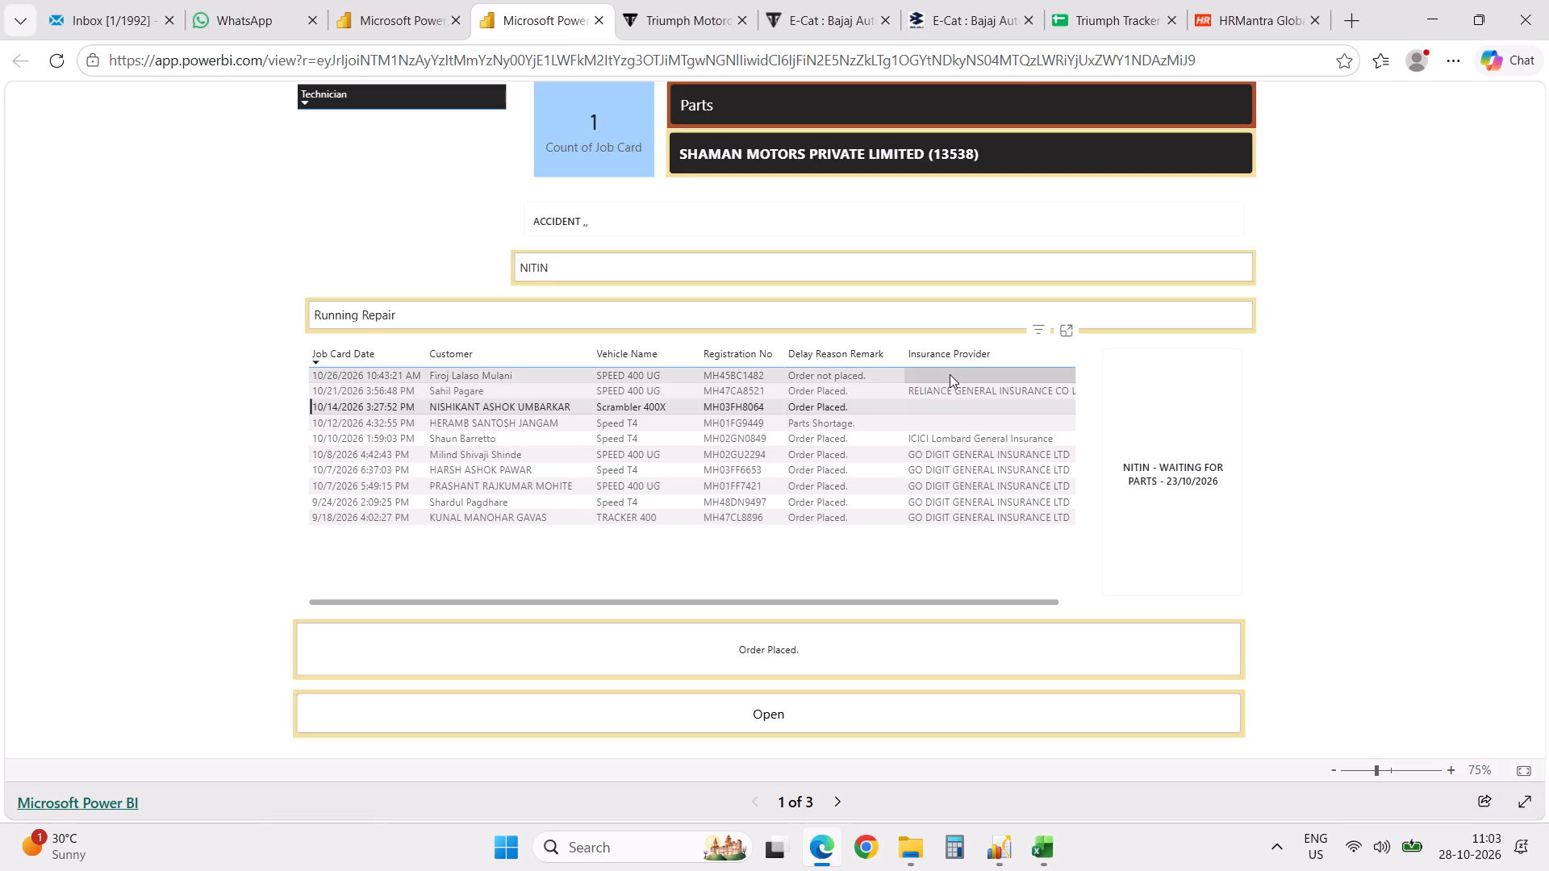
{"action": "scroll", "coordinate": [950, 374], "scroll_direction": "up", "scroll_amount": 4}
{"action": "scroll", "coordinate": [1465, 415], "scroll_direction": "up", "scroll_amount": 3}
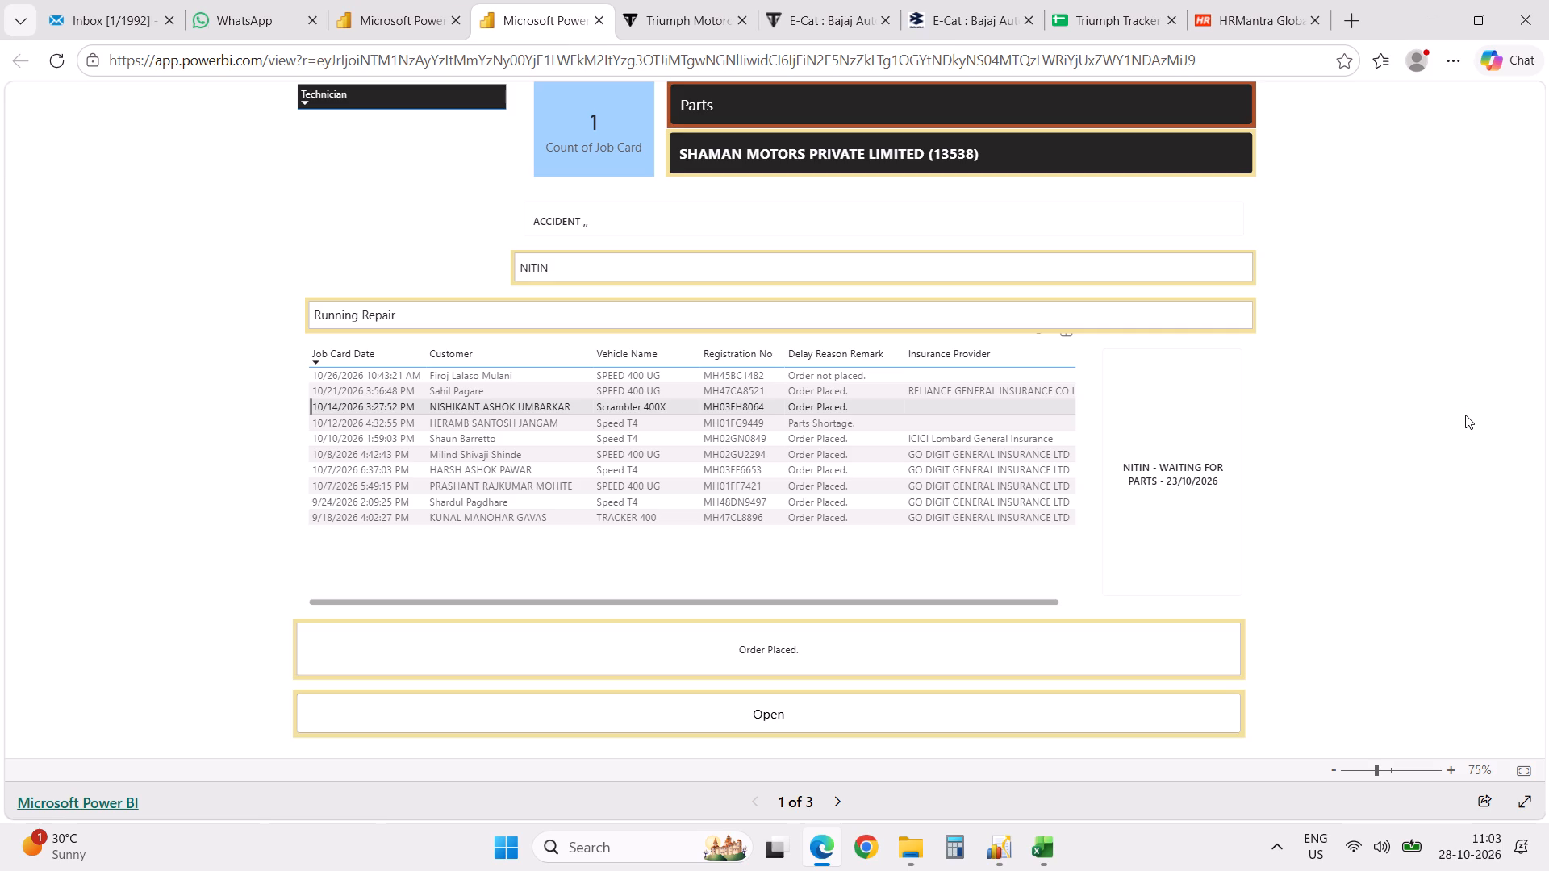
{"action": "left_click", "coordinate": [975, 518]}
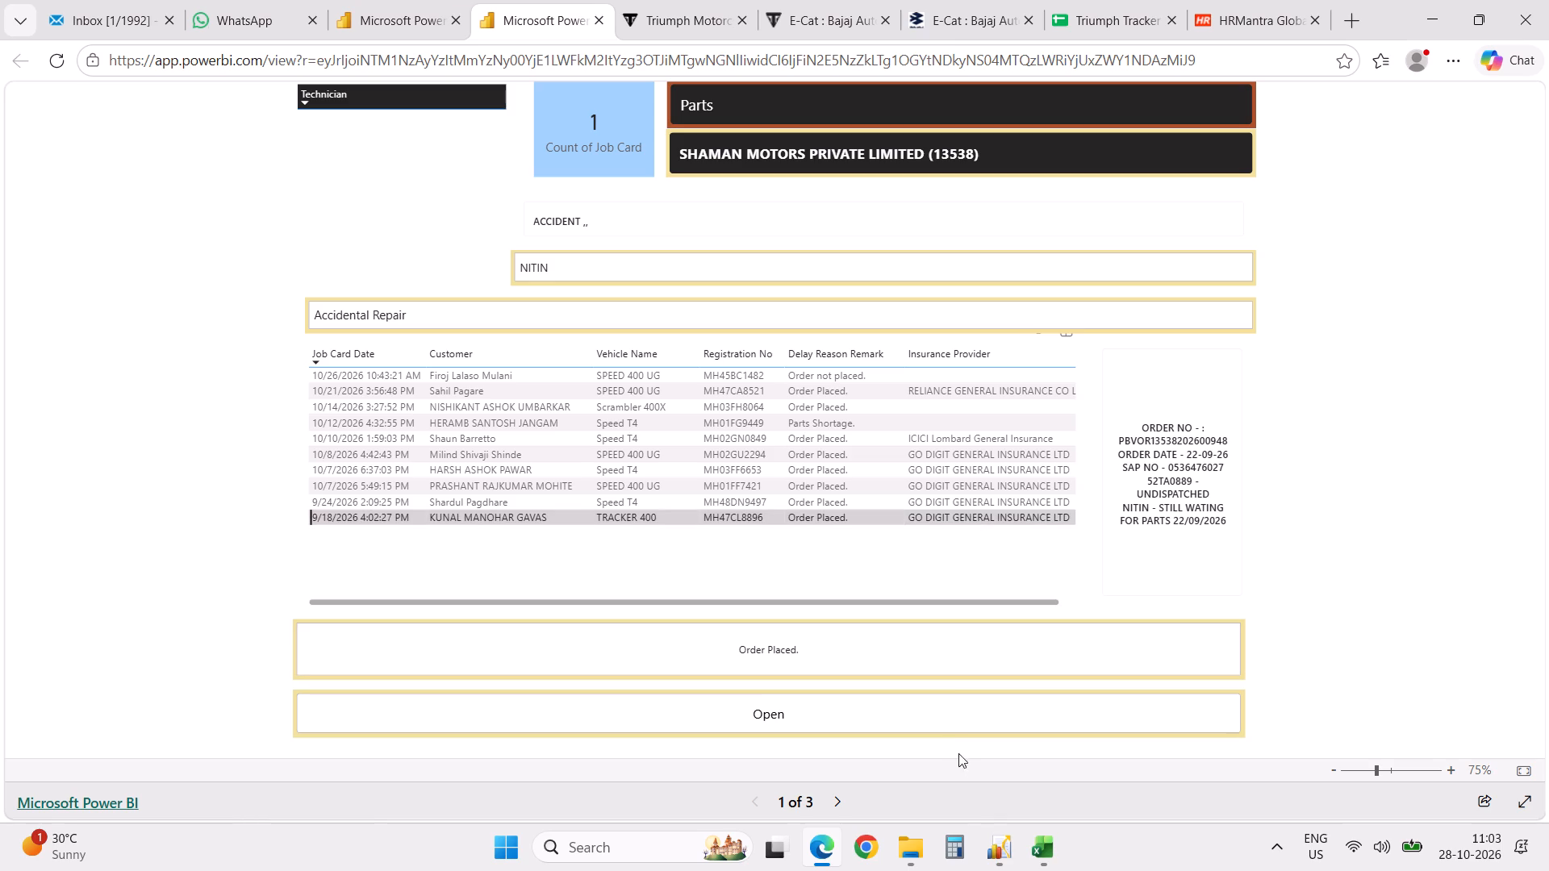
Switch to Excellon and open the Purchase Order Statement from the Spare Parts procurement statement reports.
{"action": "left_click", "coordinate": [1004, 854]}
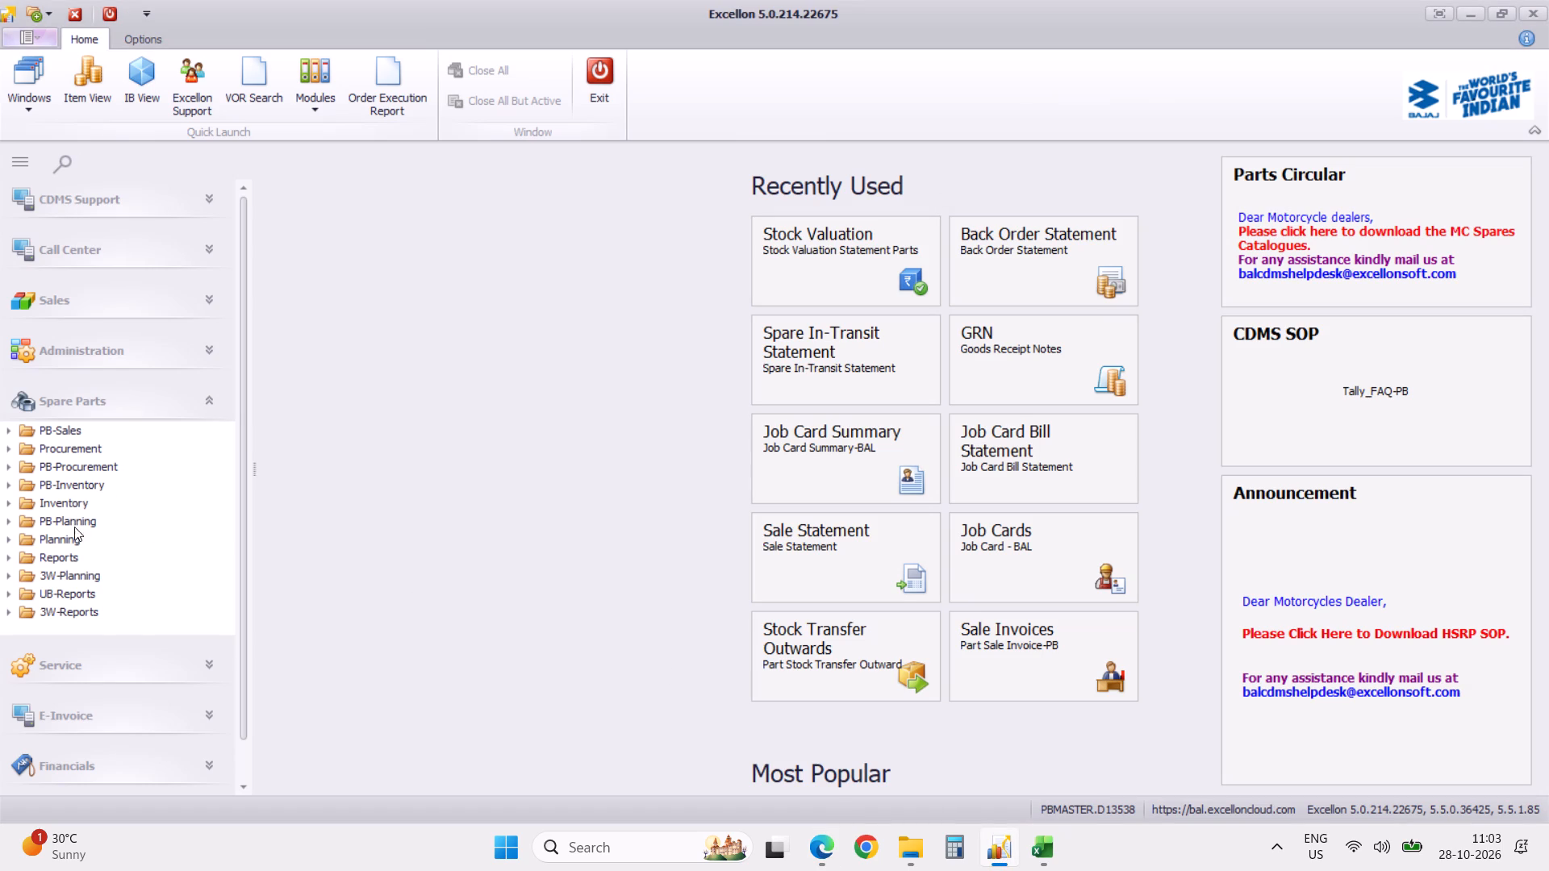
{"action": "left_click", "coordinate": [68, 558]}
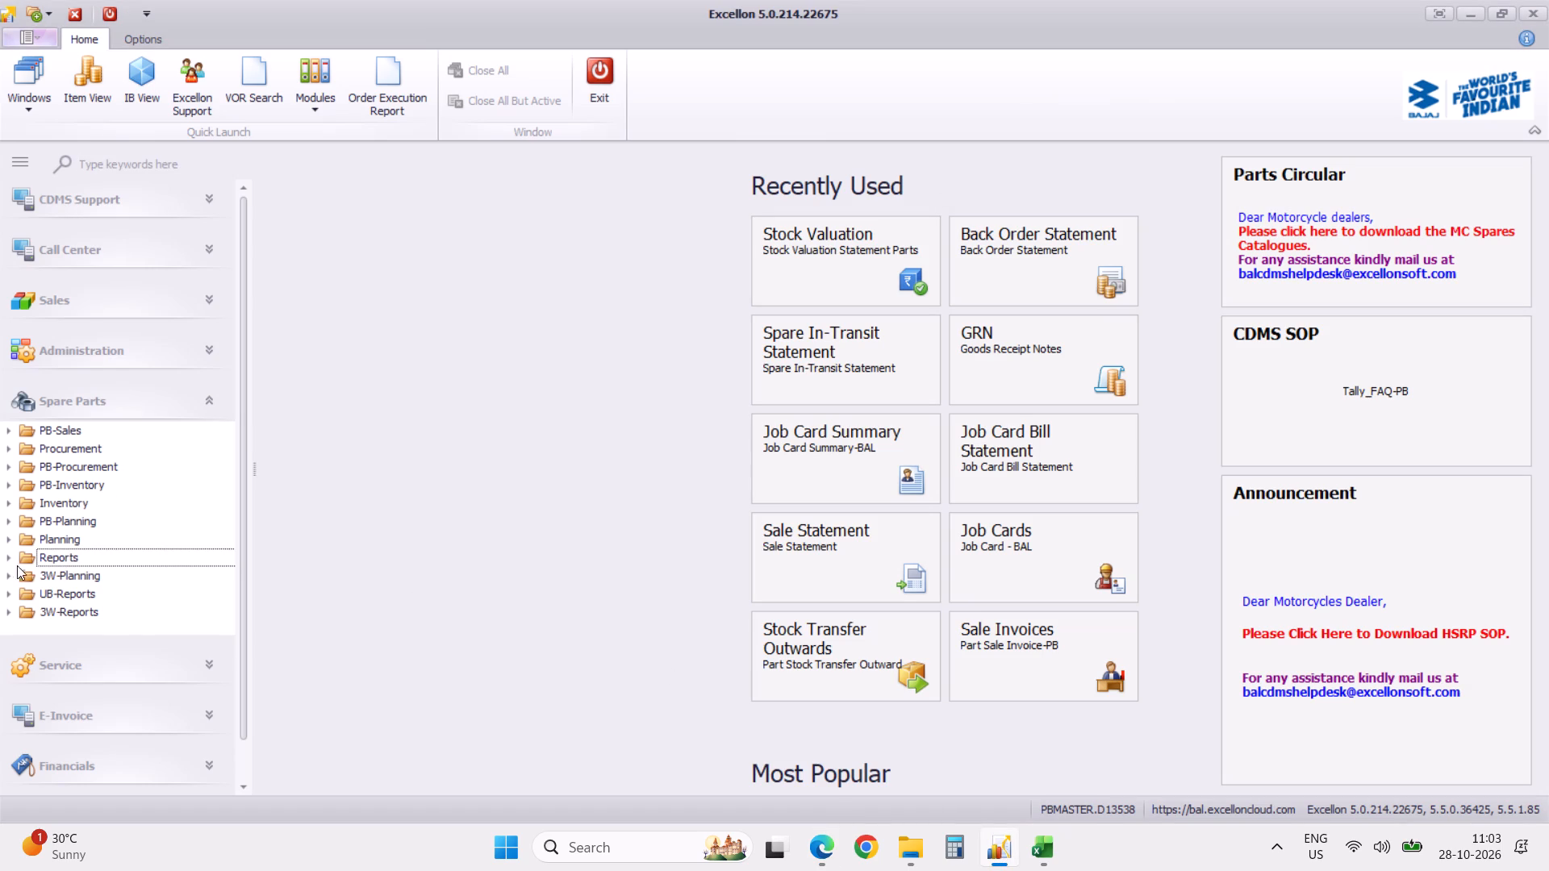
{"action": "left_click", "coordinate": [6, 561]}
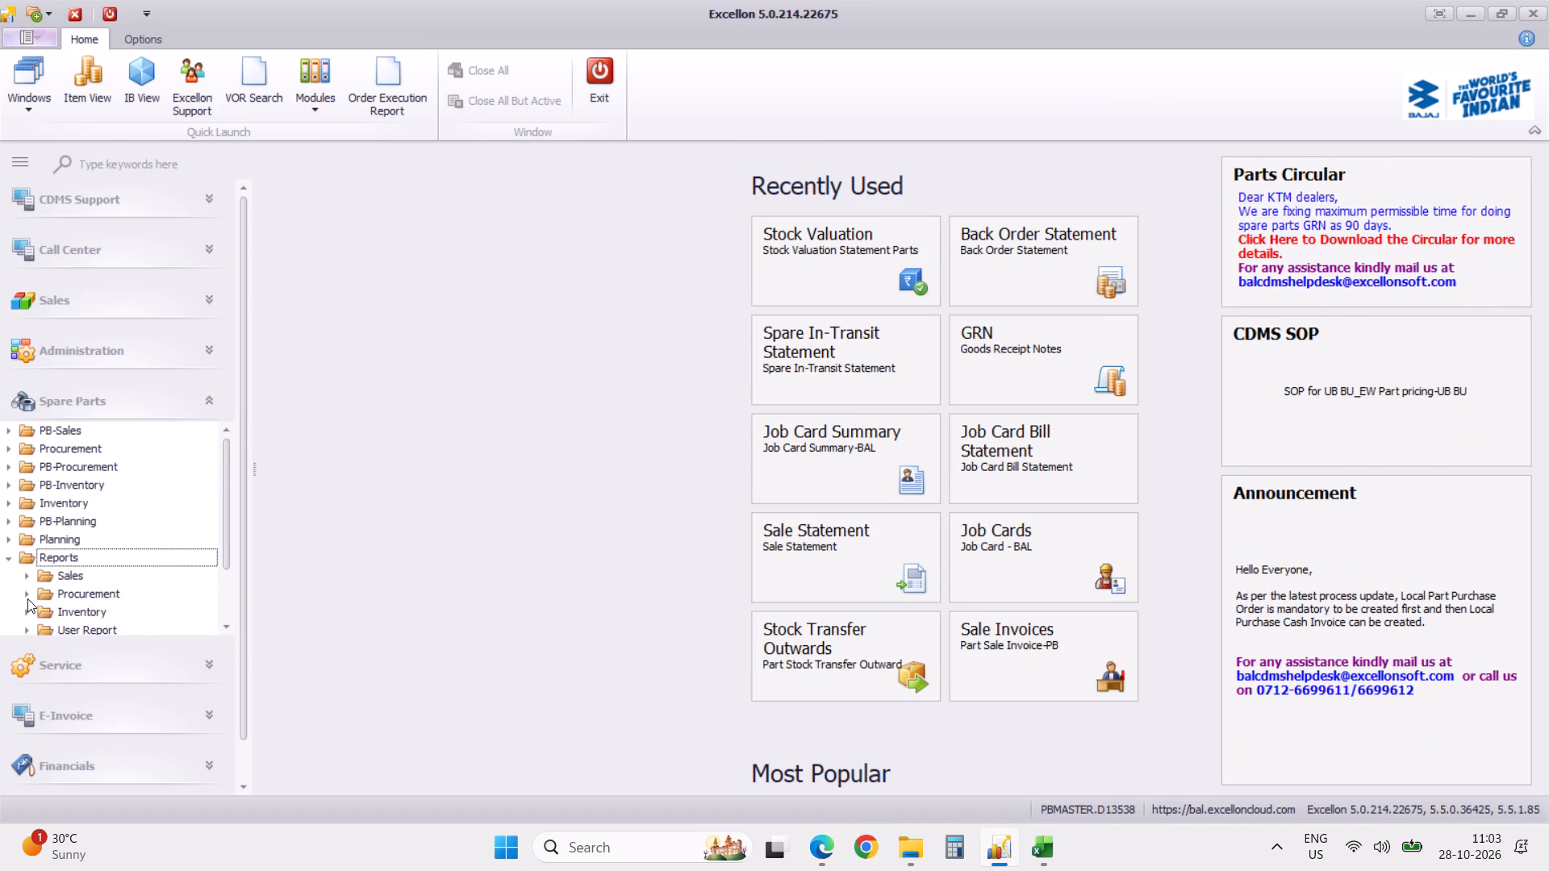
{"action": "left_click", "coordinate": [27, 595]}
{"action": "triple_click", "coordinate": [228, 627]}
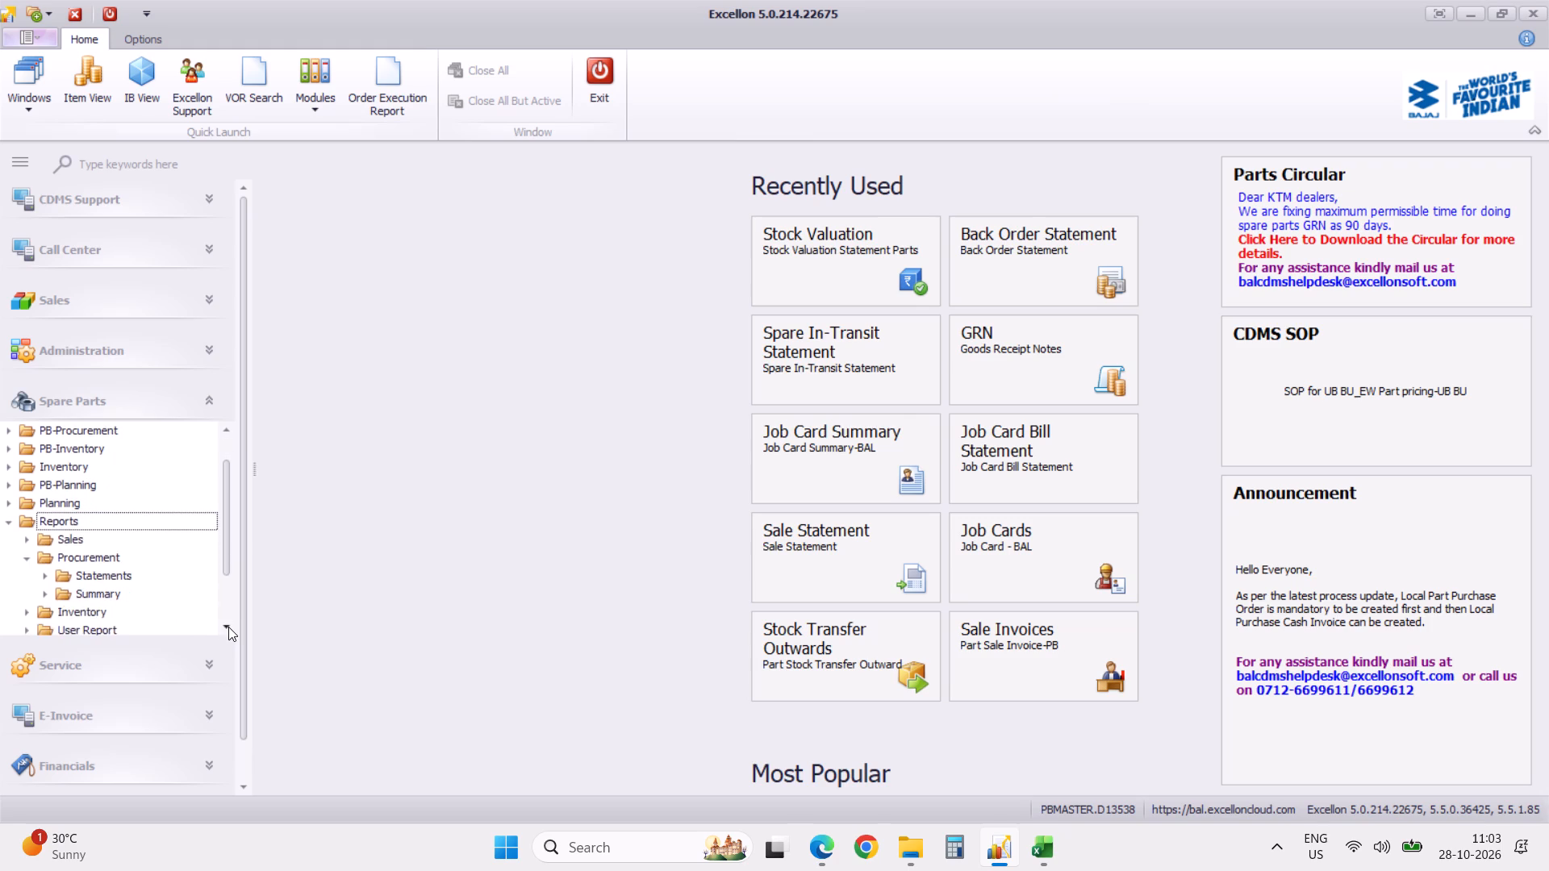
{"action": "left_click", "coordinate": [228, 627]}
{"action": "left_click", "coordinate": [48, 539]}
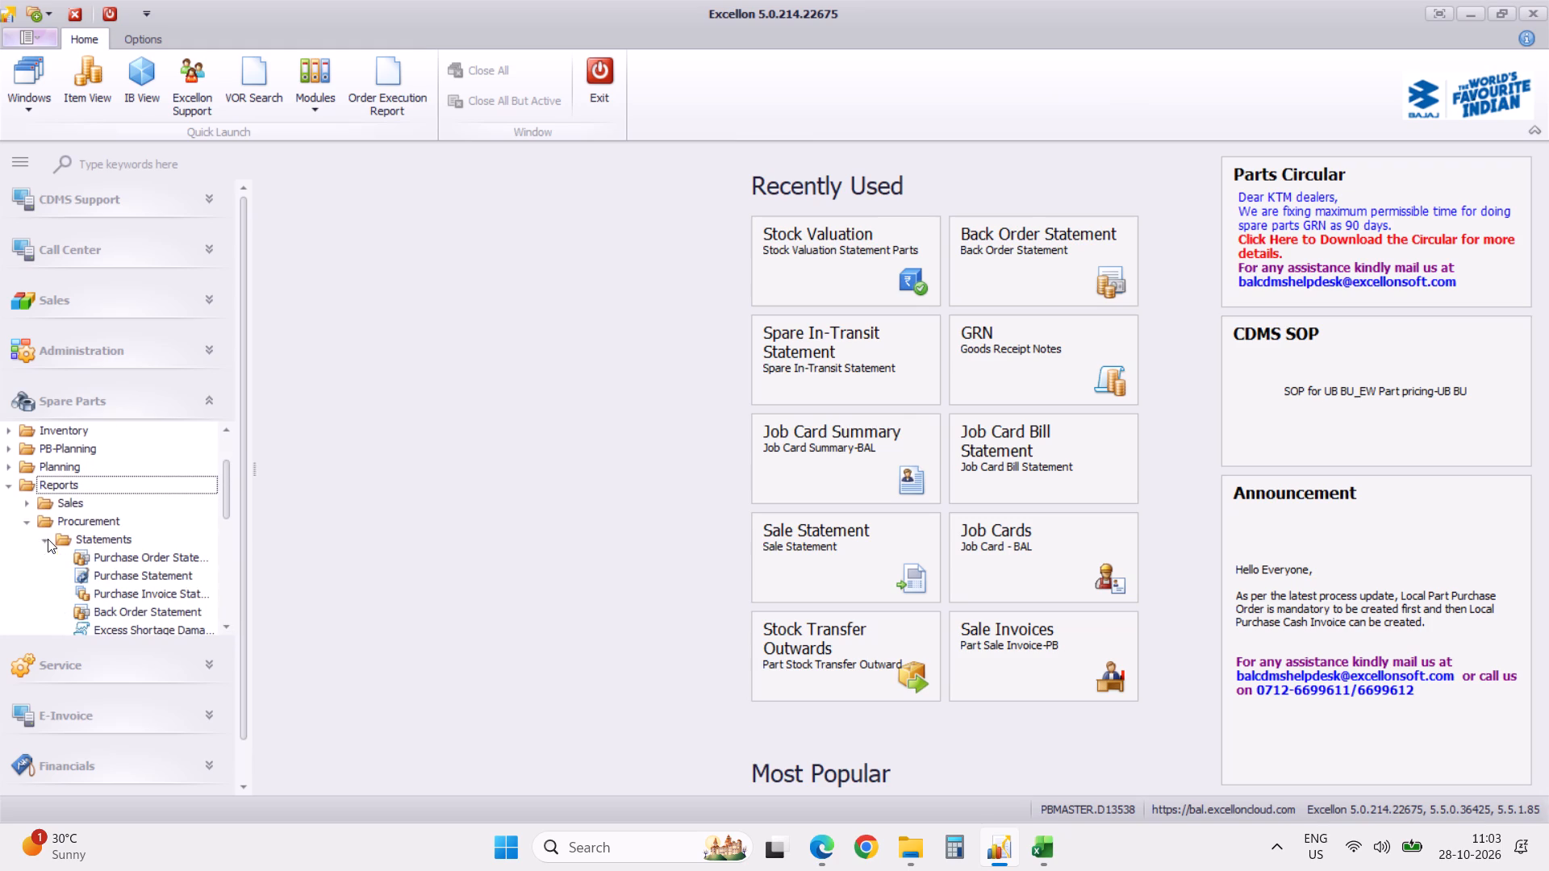
{"action": "left_click", "coordinate": [162, 561]}
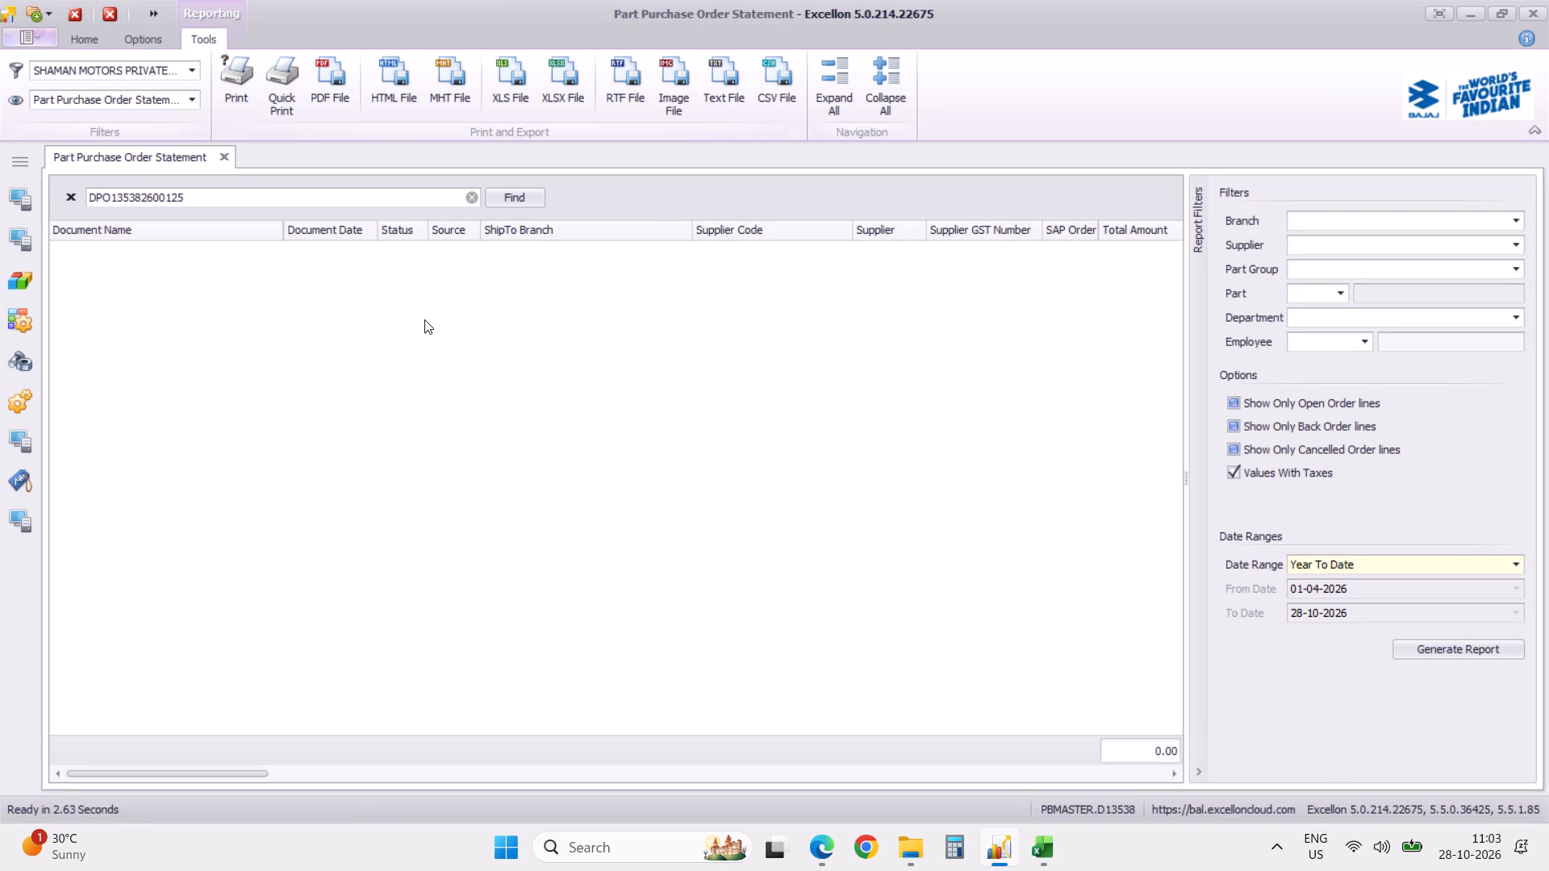
Clear and close the document search, and generate the Part Purchase Order Statement for the Year To Date range.
{"action": "left_click", "coordinate": [476, 197]}
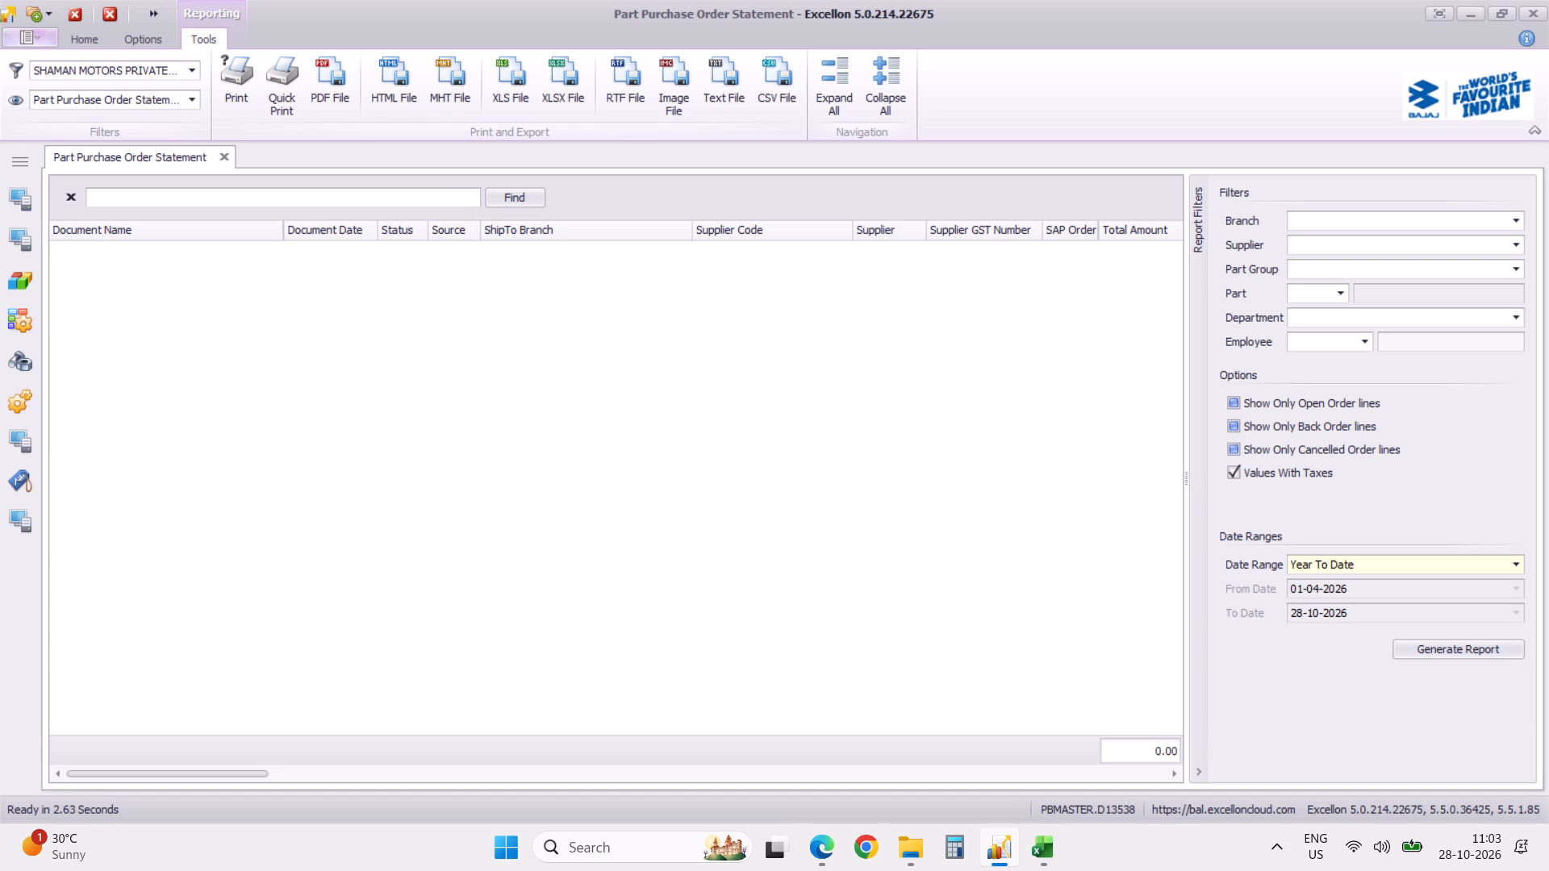
{"action": "left_click", "coordinate": [70, 198]}
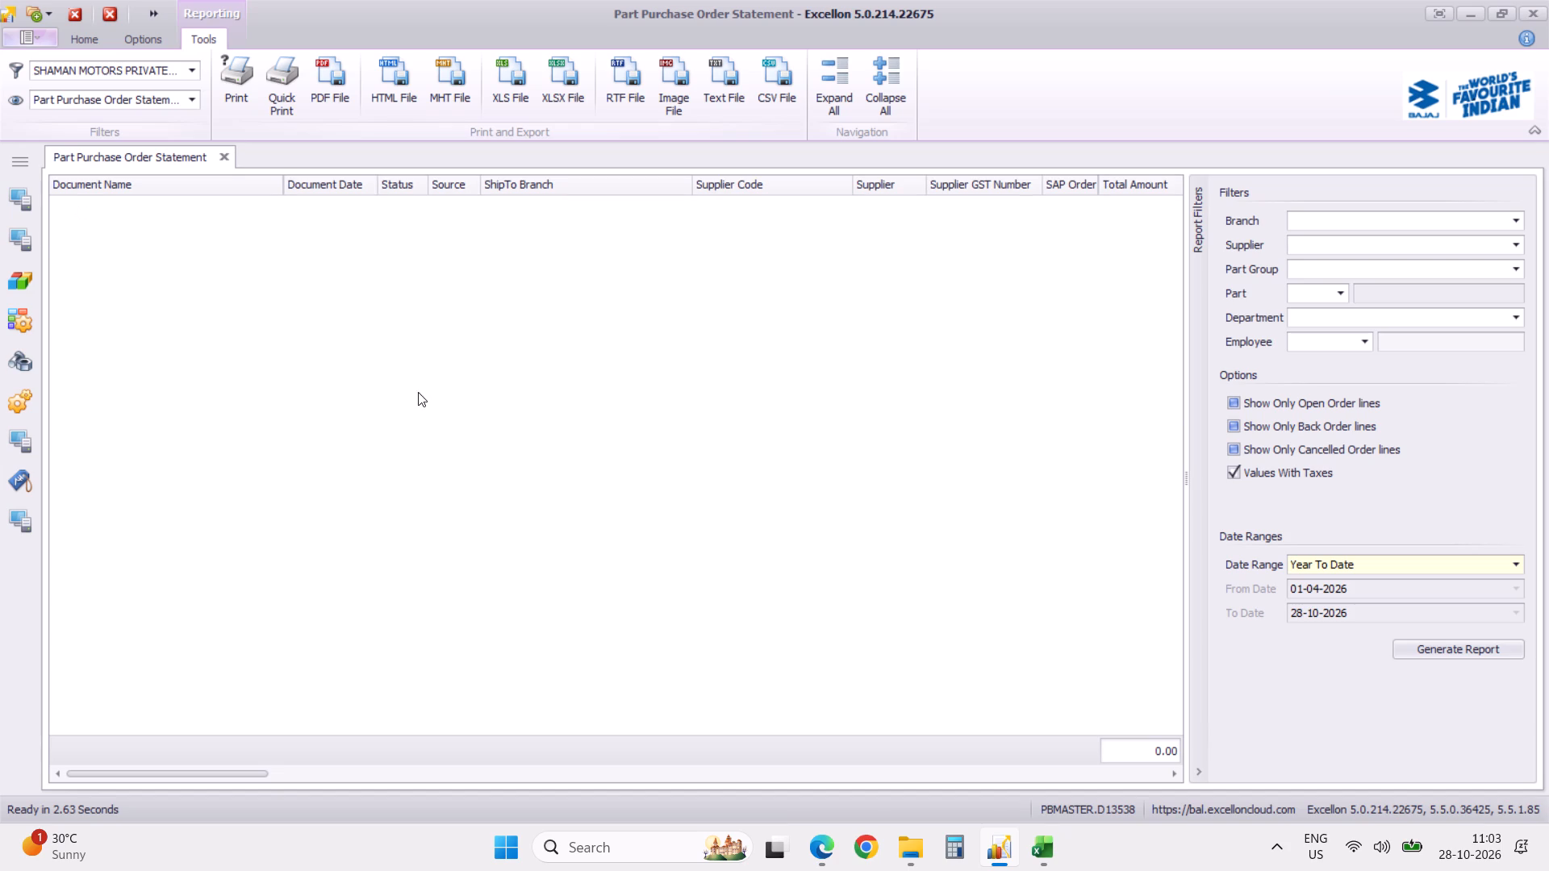
{"action": "left_click", "coordinate": [1484, 652]}
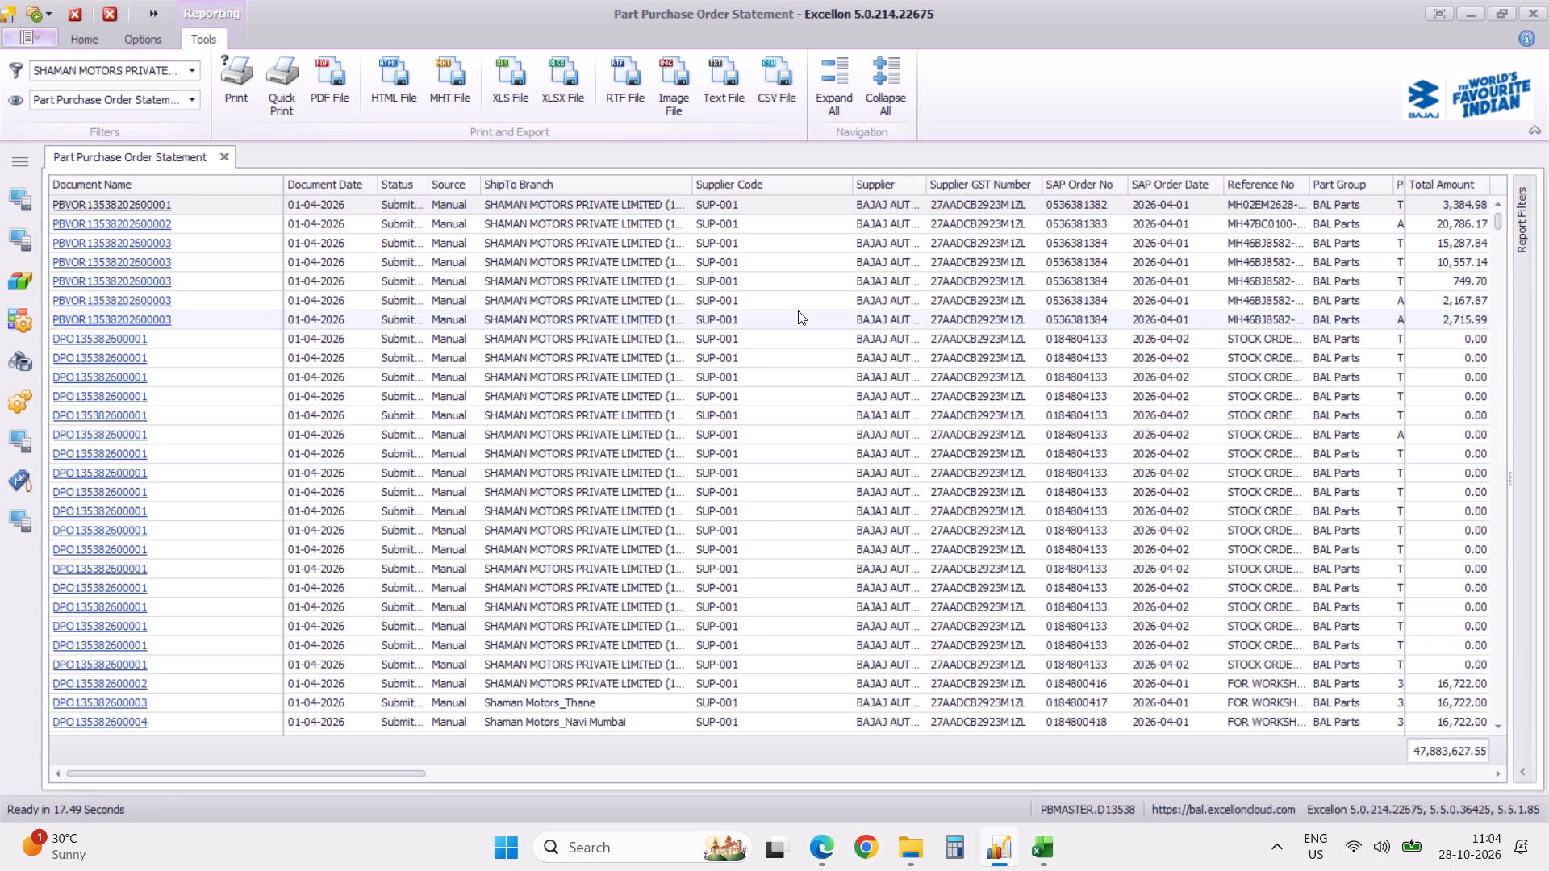
Export the statement as XLSX without hyperlinks, save it in Documents as "Part Purchase Order Statement-PNA CHECK 28102026", and open the file.
{"action": "left_click", "coordinate": [566, 85]}
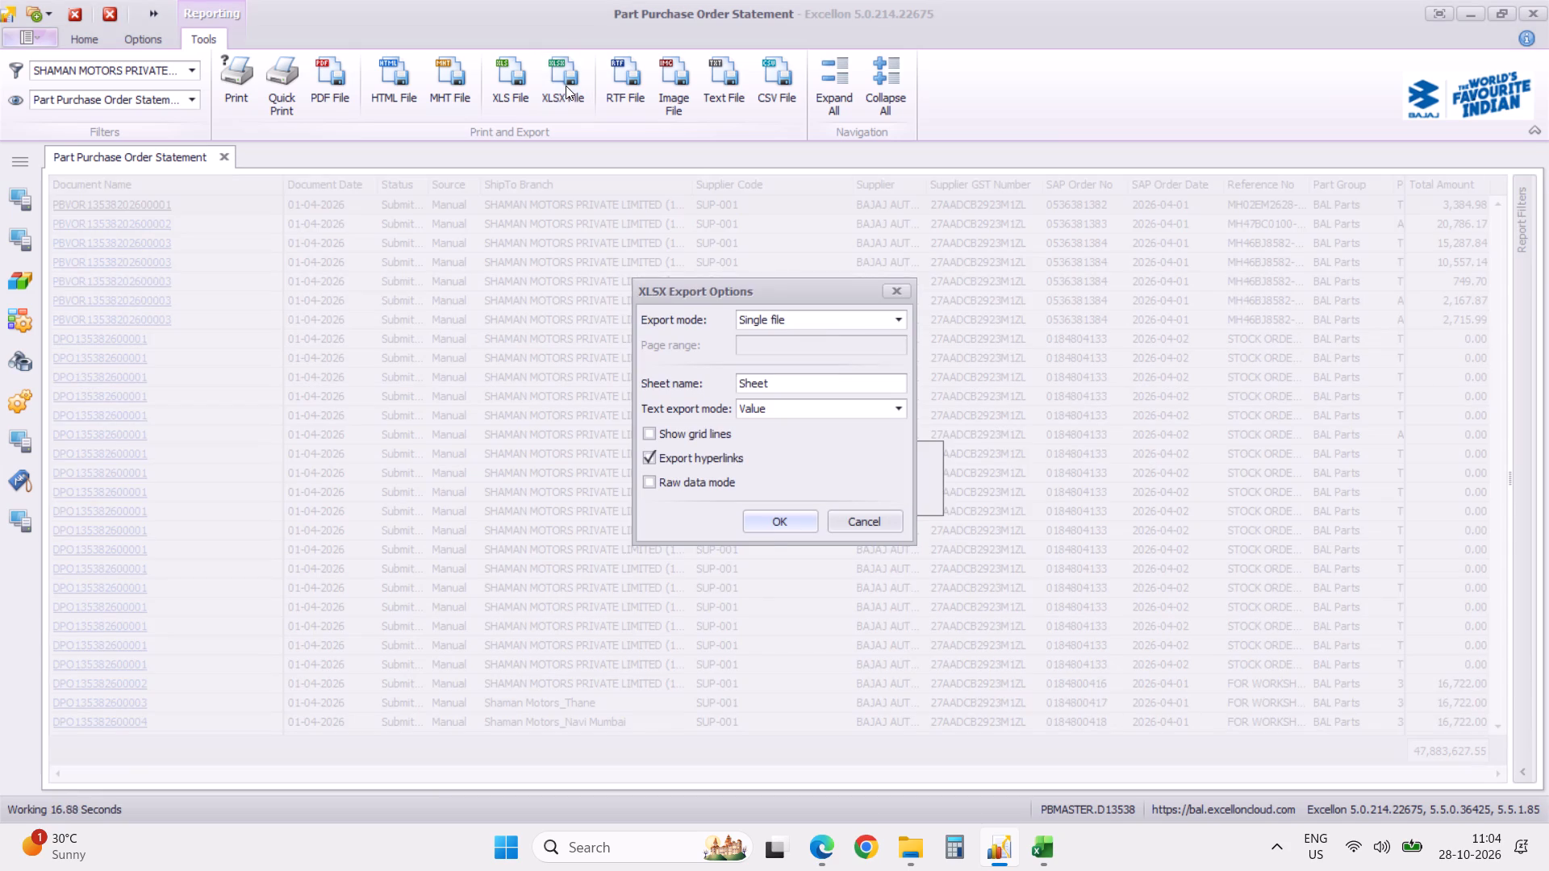
{"action": "left_click", "coordinate": [653, 457]}
{"action": "left_click", "coordinate": [767, 519]}
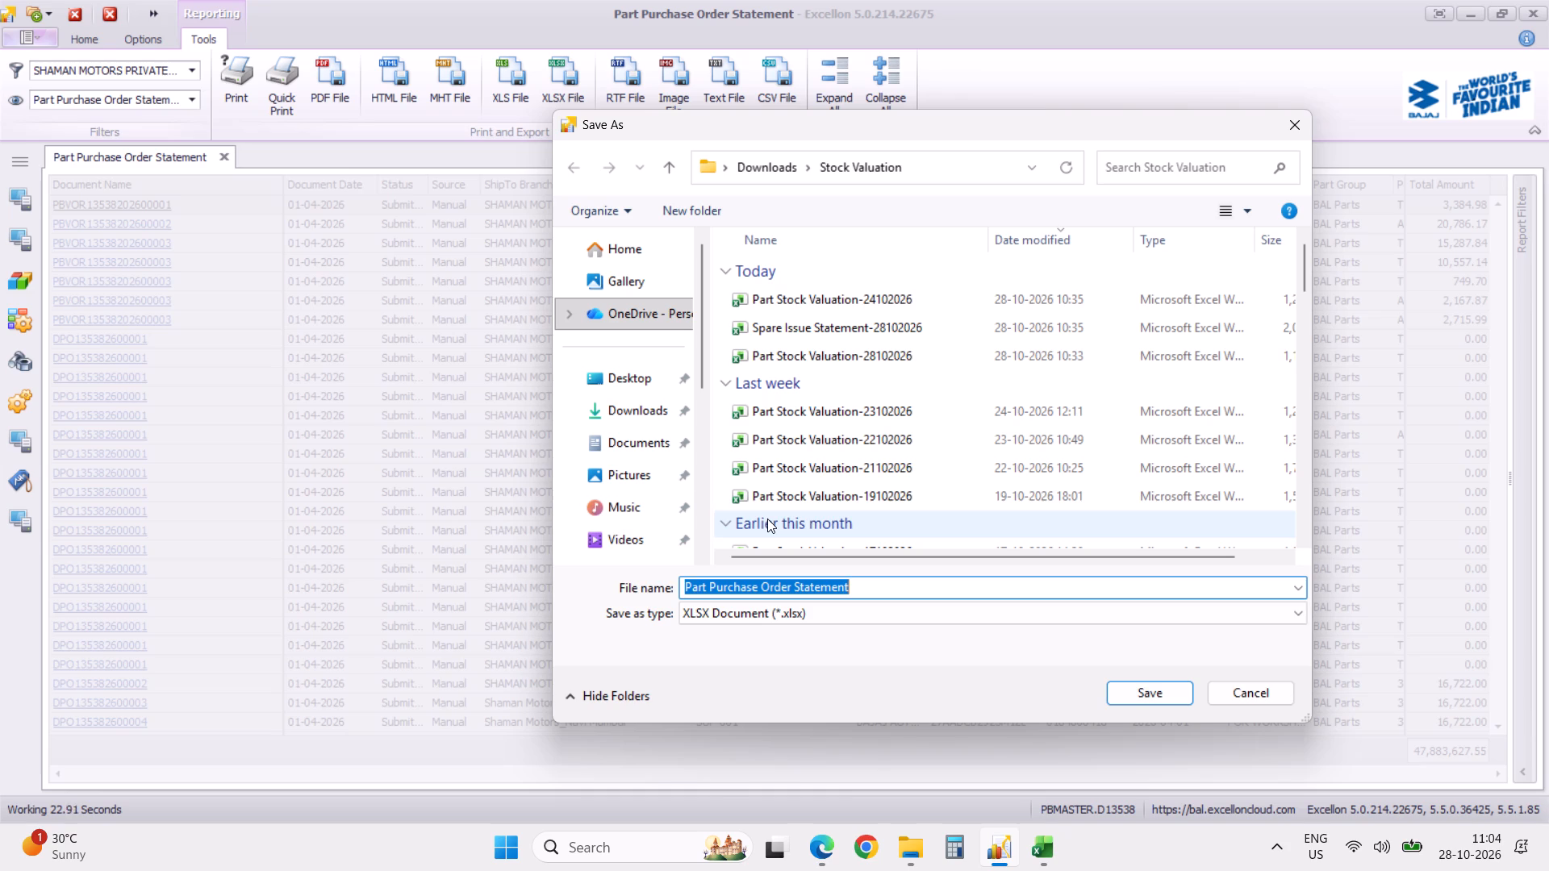
{"action": "left_click", "coordinate": [652, 435]}
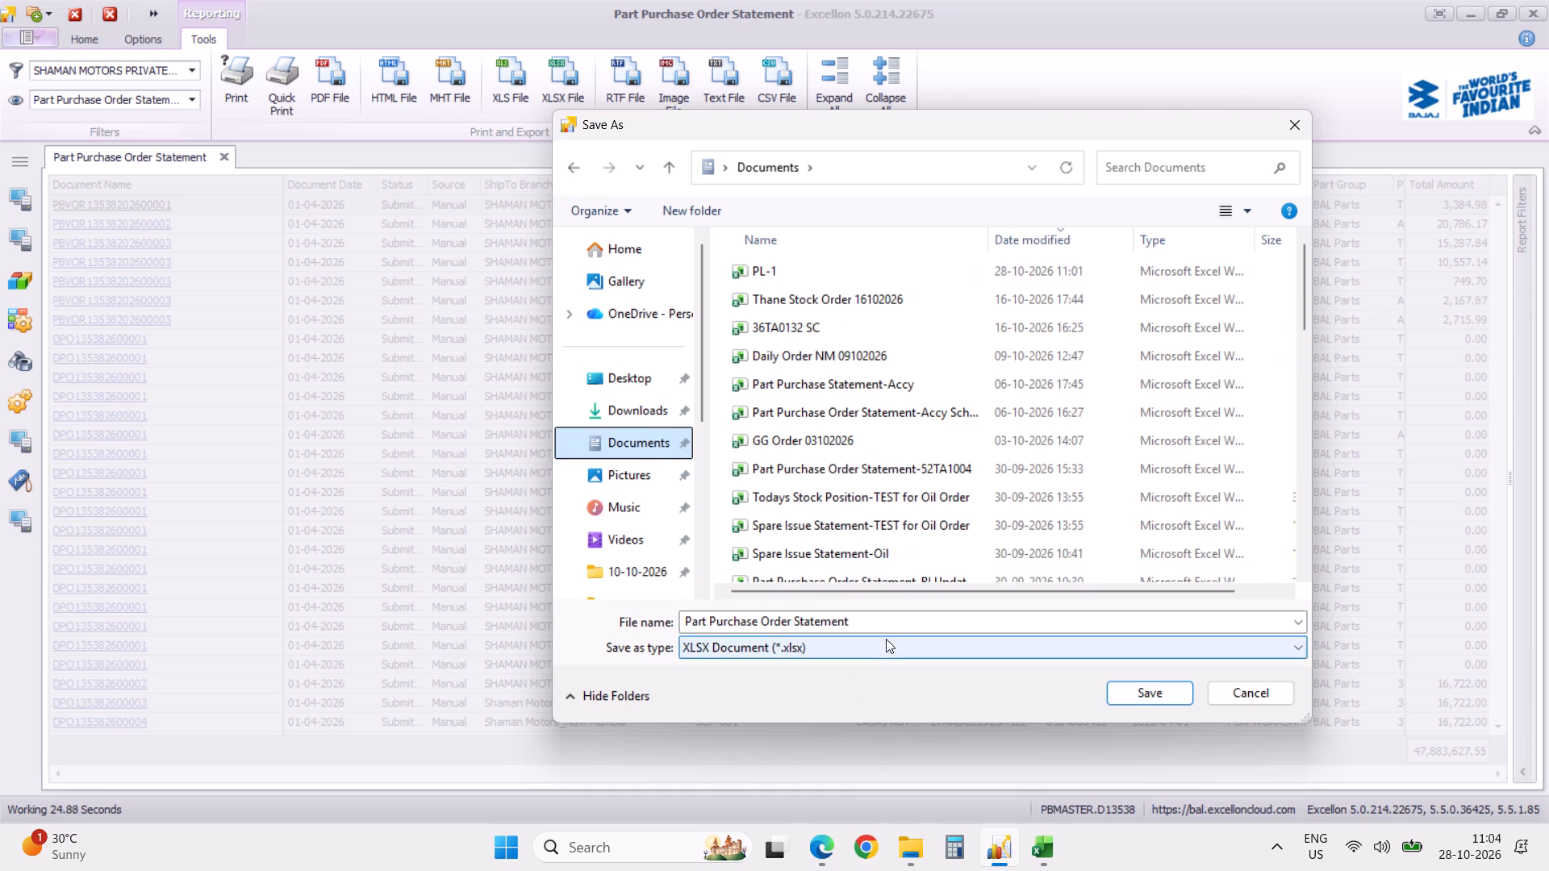
{"action": "left_click", "coordinate": [892, 623]}
{"action": "left_click", "coordinate": [892, 623]}
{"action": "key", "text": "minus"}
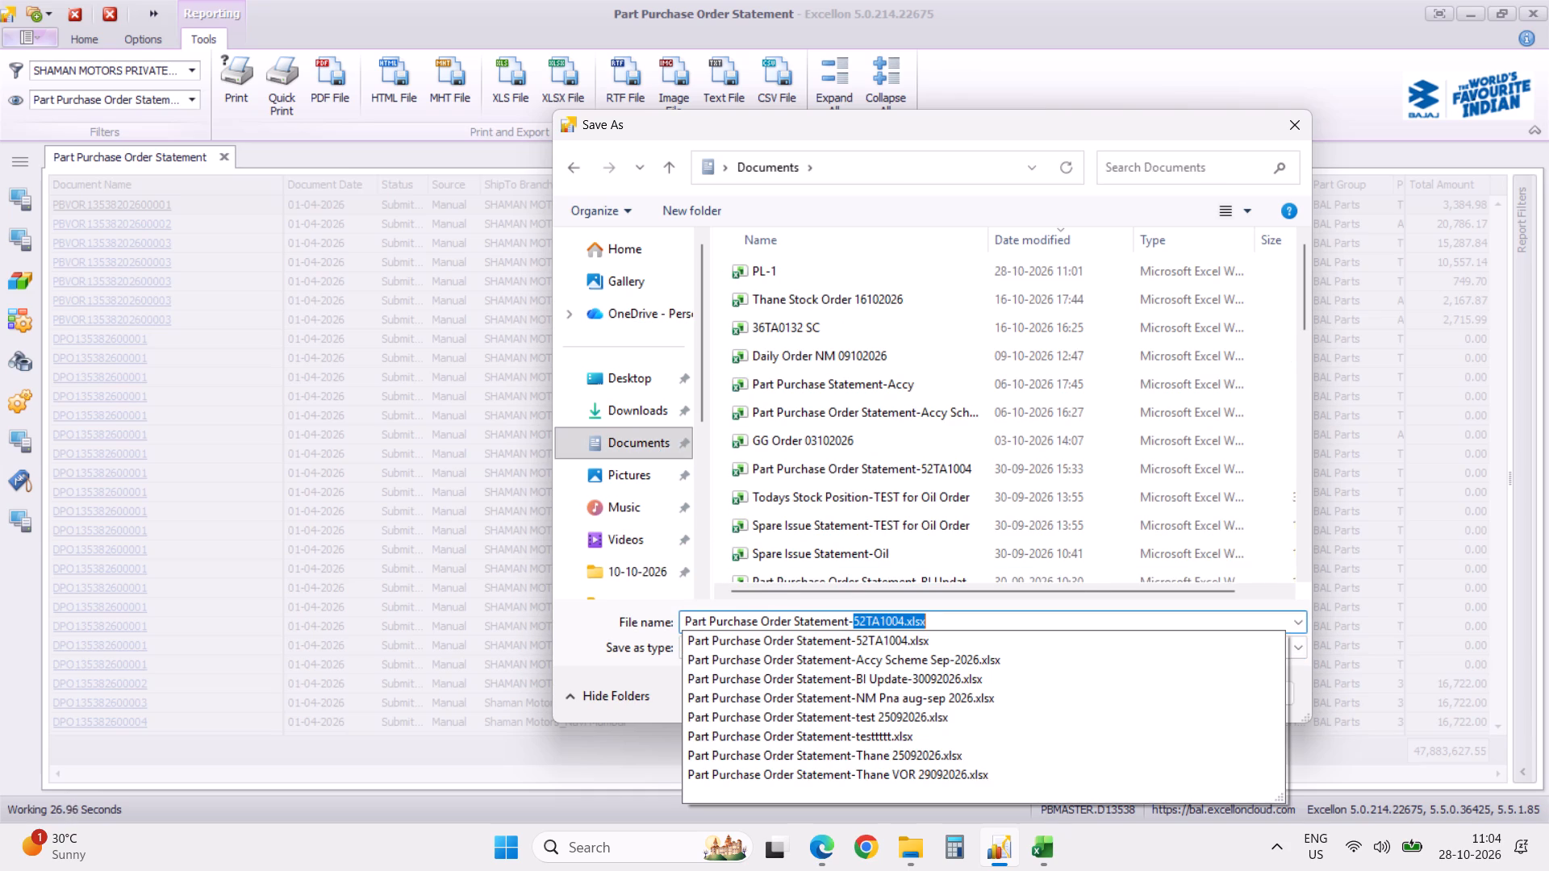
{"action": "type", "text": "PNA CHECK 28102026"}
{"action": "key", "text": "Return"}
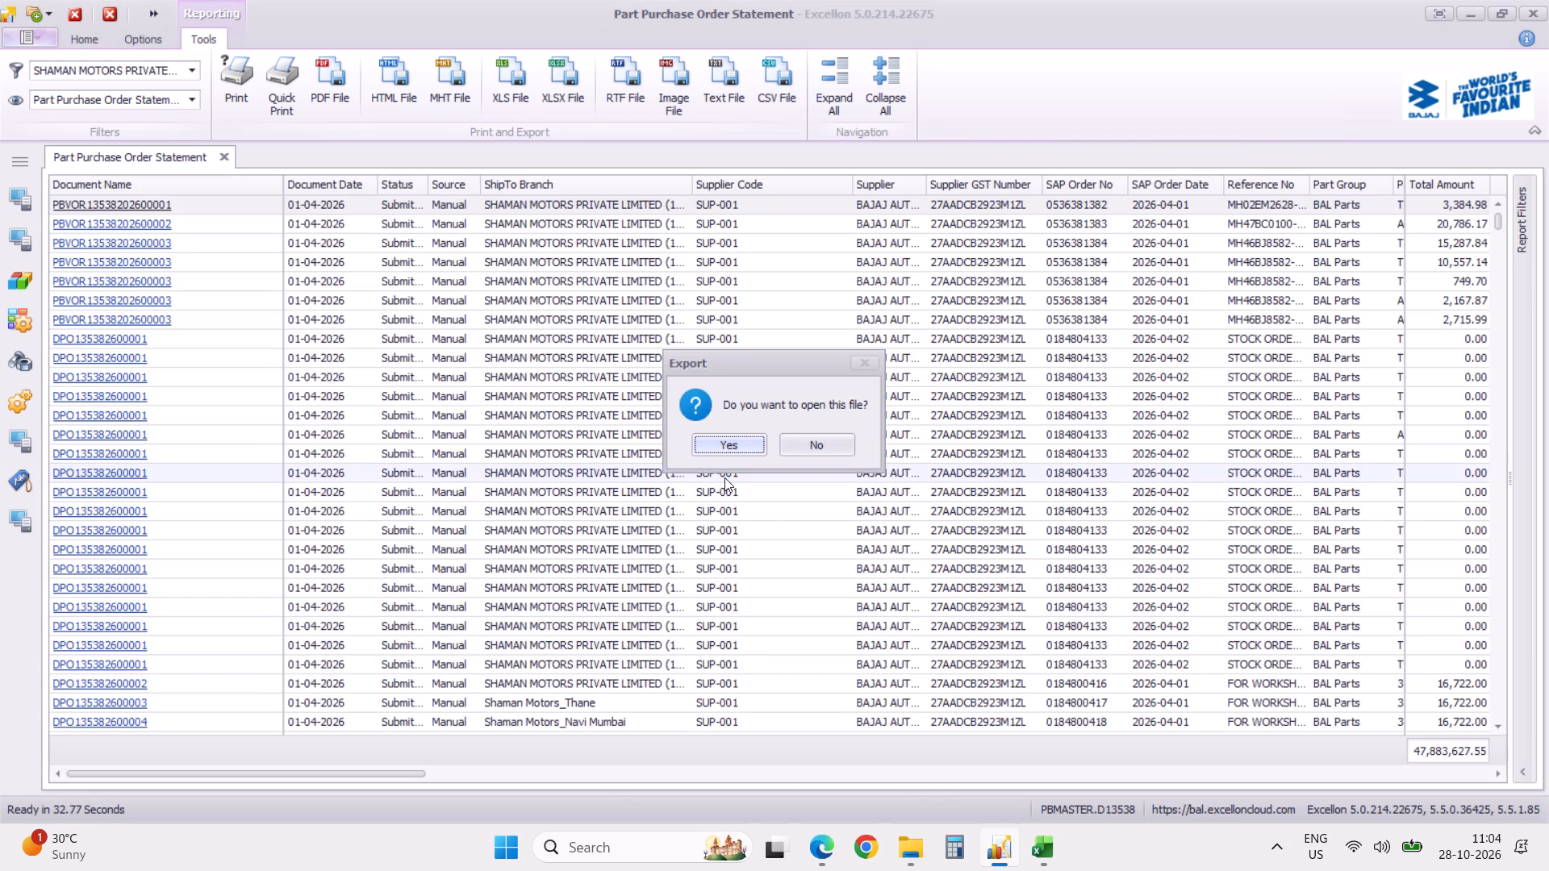
{"action": "left_click", "coordinate": [760, 445]}
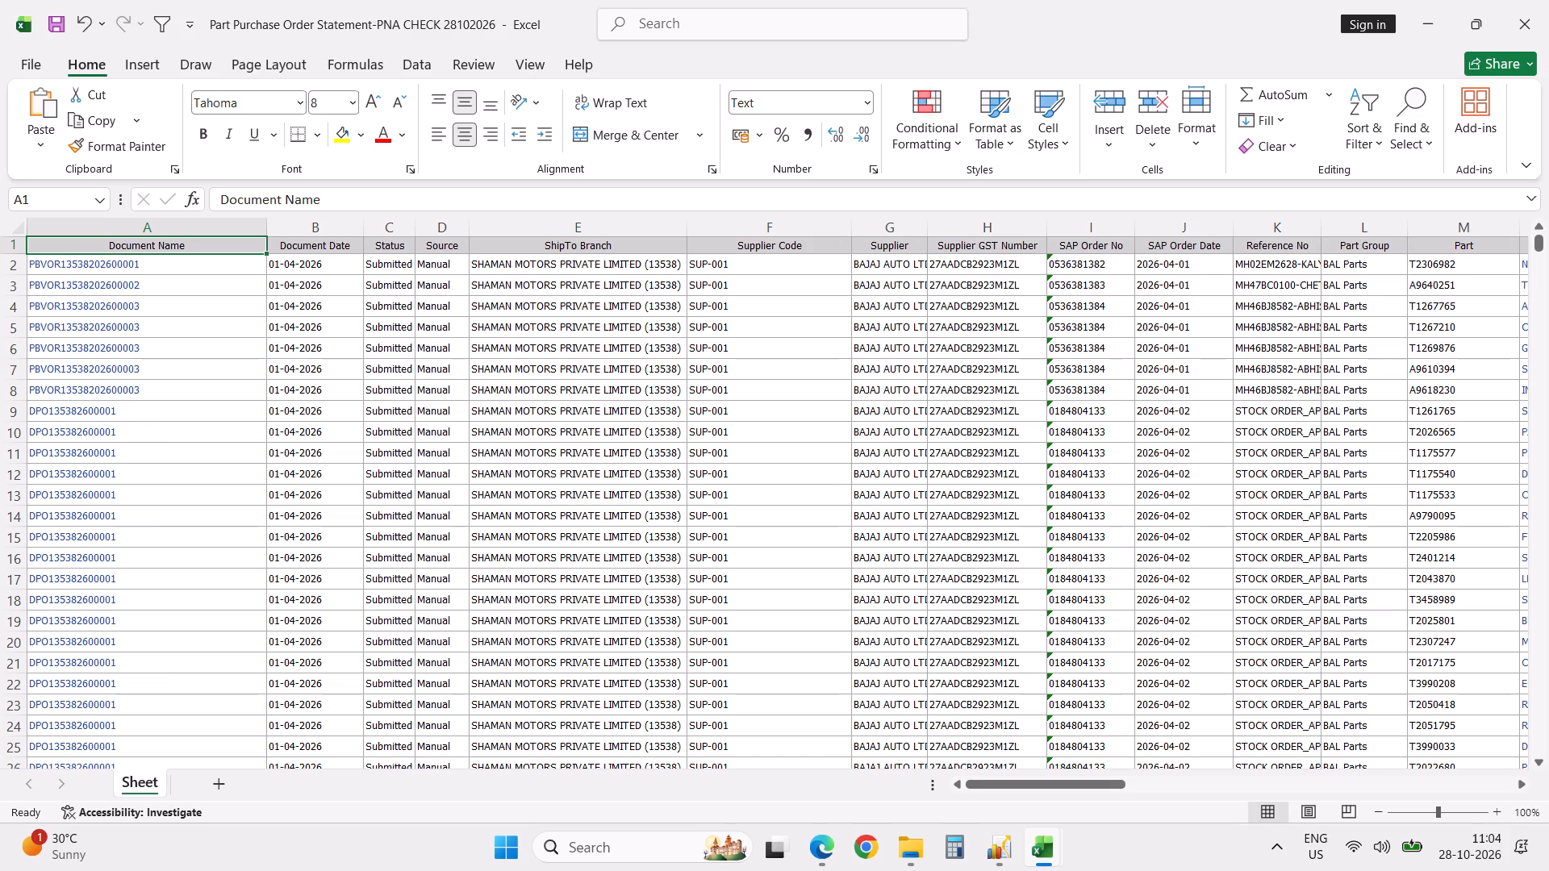
Delete row 8701 directly below the last purchase order record in the exported sheet.
{"action": "key", "text": "ctrl+Down"}
{"action": "key", "text": "Down"}
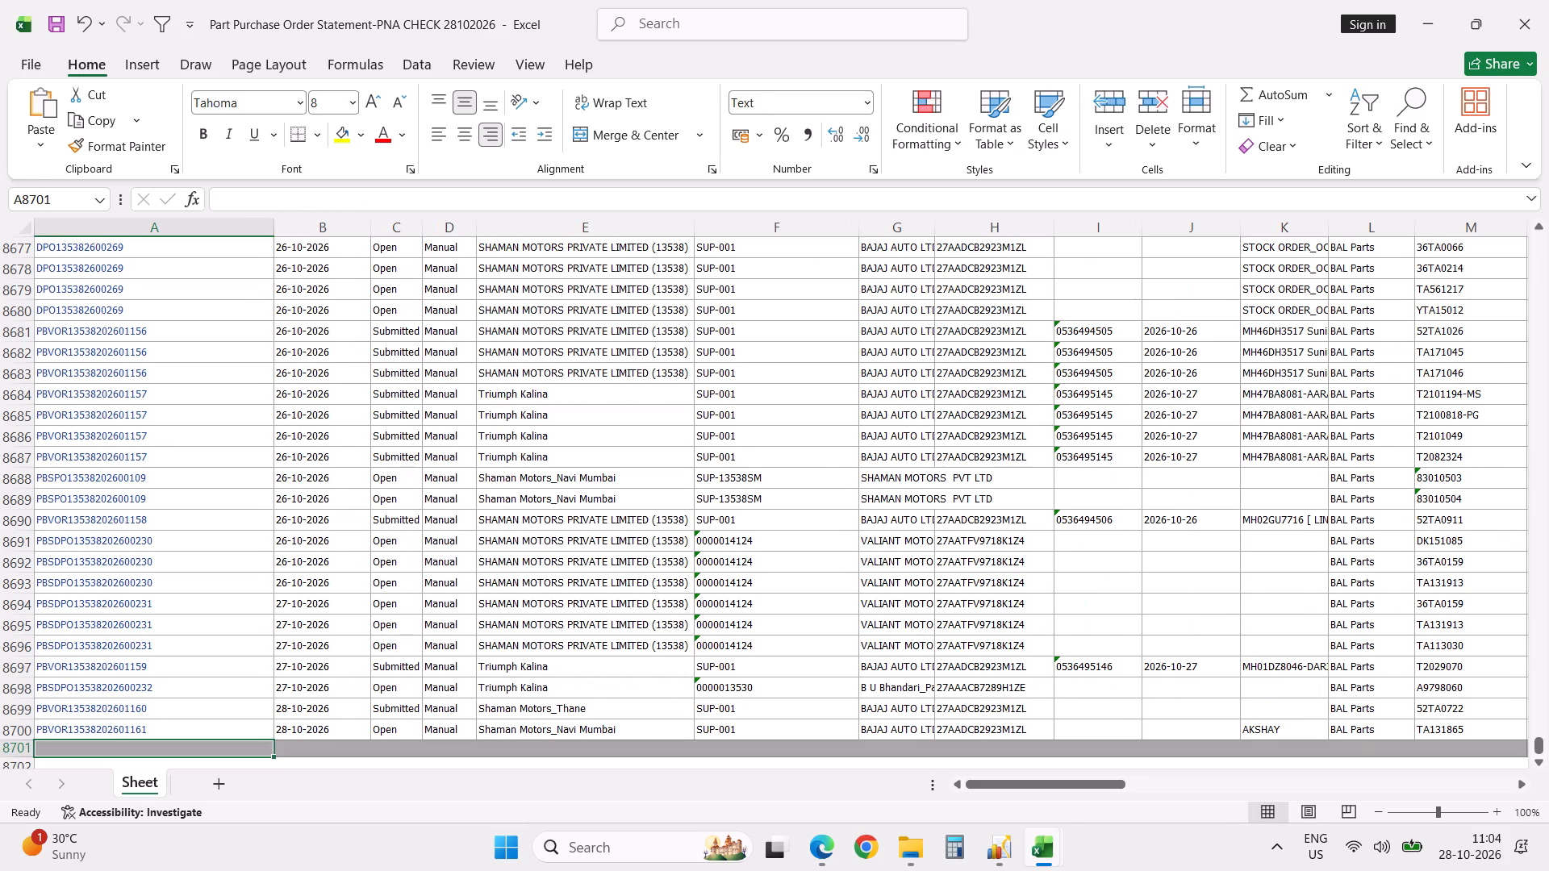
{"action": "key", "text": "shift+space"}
{"action": "key", "text": "ctrl+minus"}
{"action": "key", "text": "ctrl+Up"}
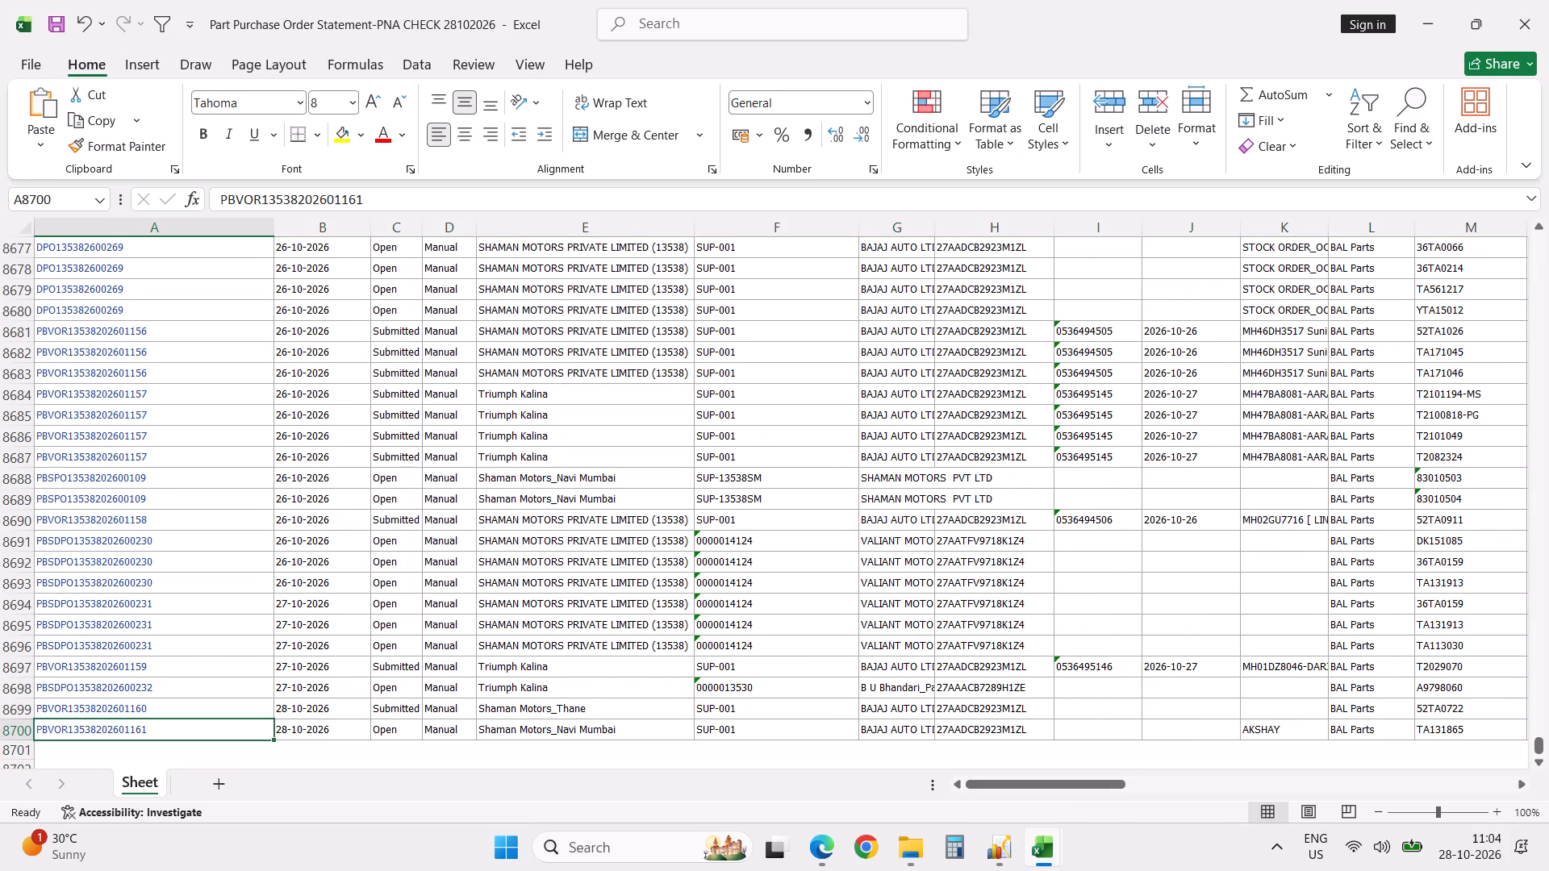
Freeze the header row and the first four columns, through Source, in the purchase order sheet.
{"action": "key", "text": "ctrl+Up"}
{"action": "key", "text": "Right"}
{"action": "key", "text": "Down"}
{"action": "key", "text": "Right"}
{"action": "key", "text": "Right"}
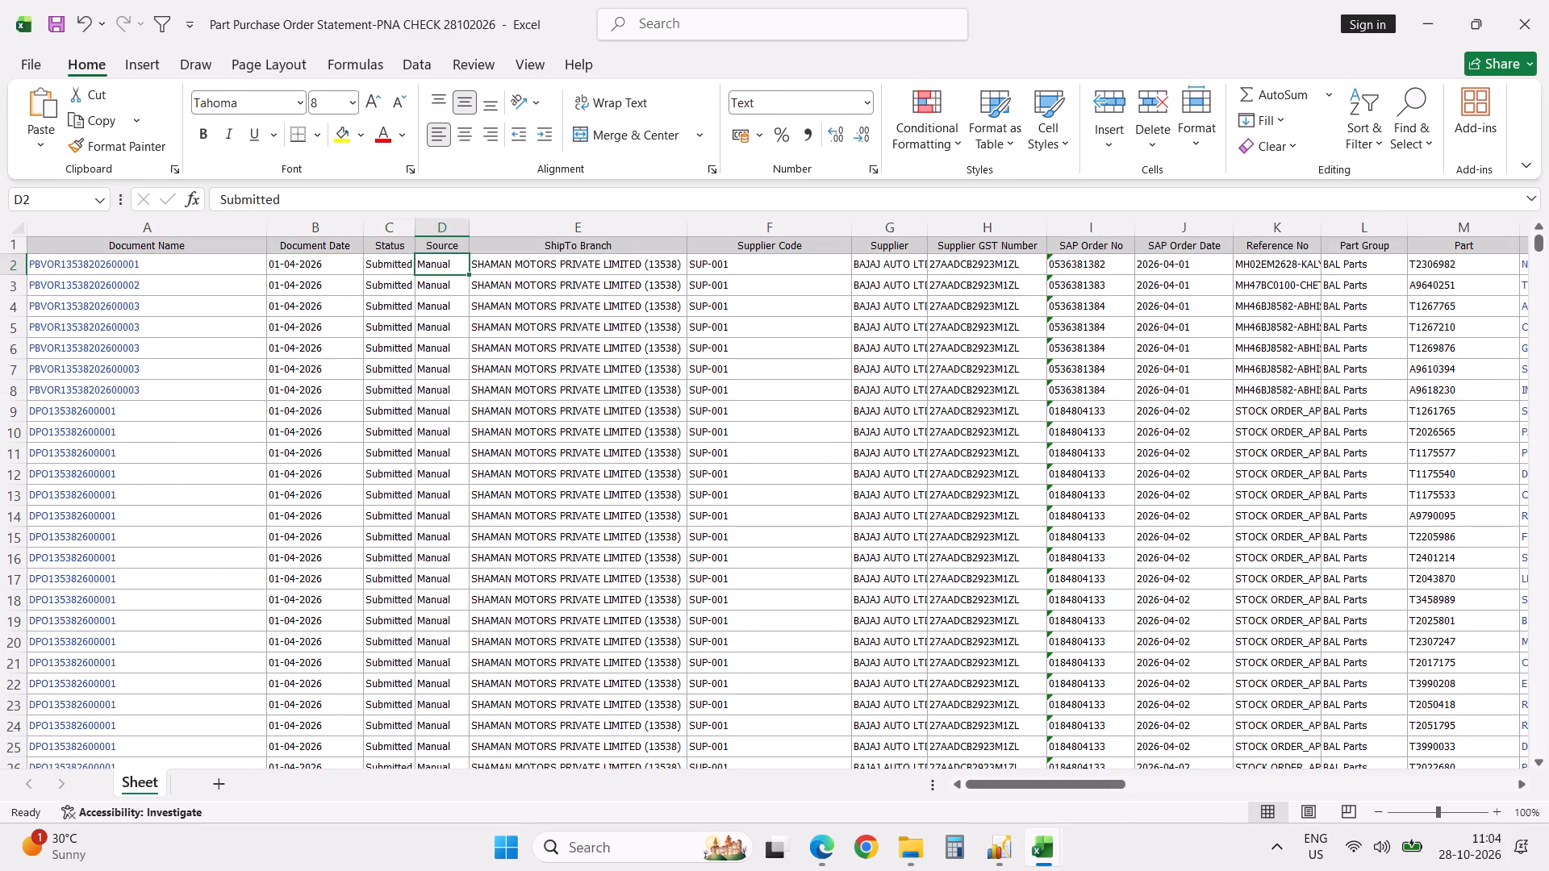
{"action": "key", "text": "Right"}
{"action": "key", "text": "alt+w"}
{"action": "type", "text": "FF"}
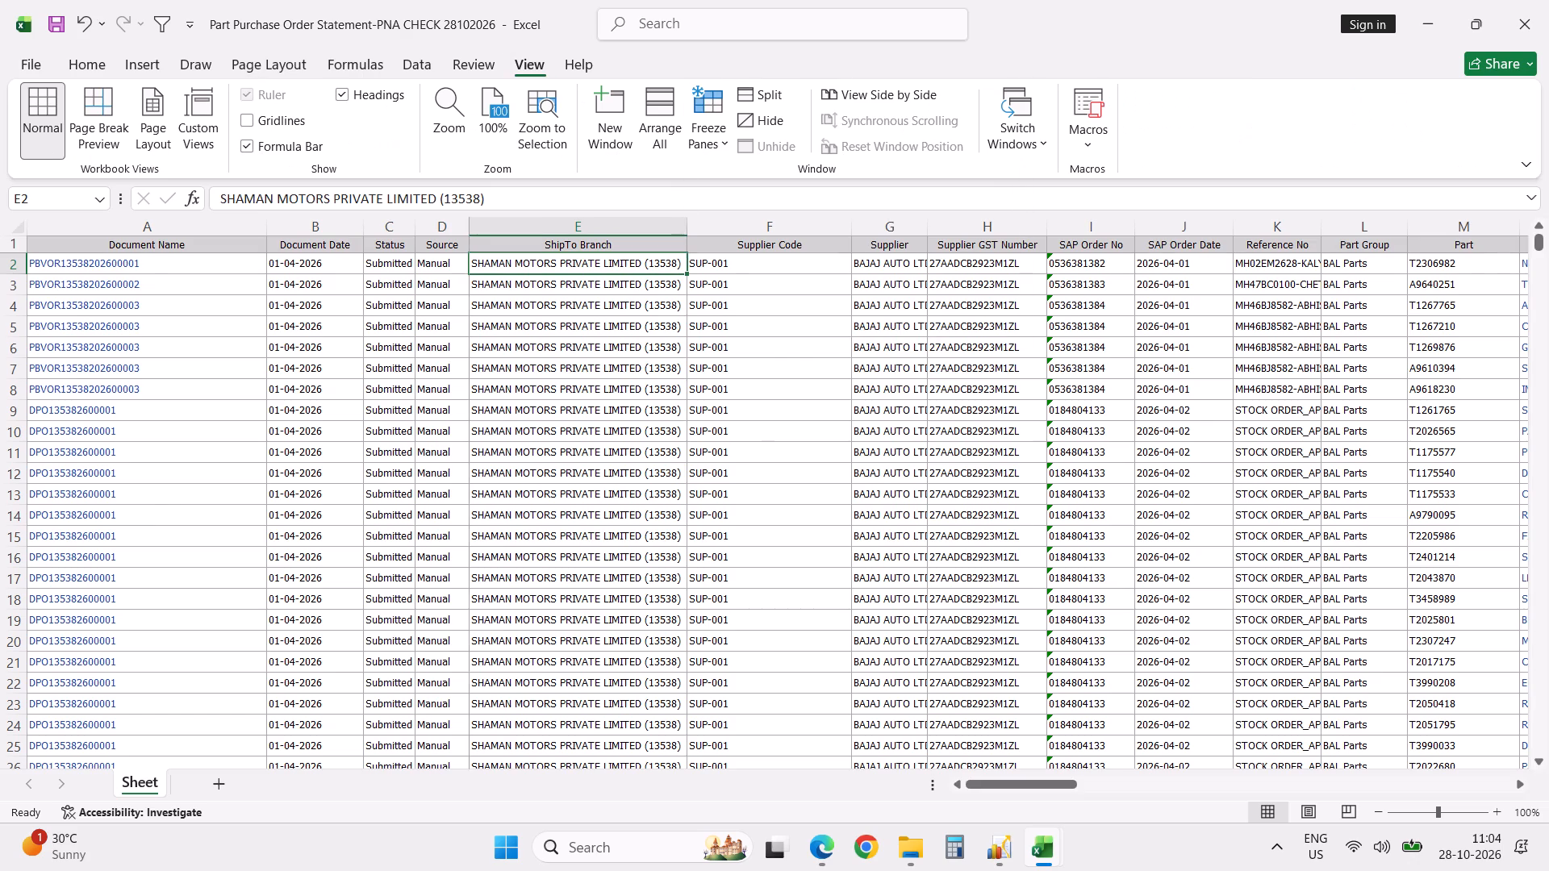
Switch to the PL-1 workbook, set the first Nov-26 amount in the upper Misc row to 5,500, then save and close the workbook.
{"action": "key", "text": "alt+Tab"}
{"action": "left_click", "coordinate": [992, 522]}
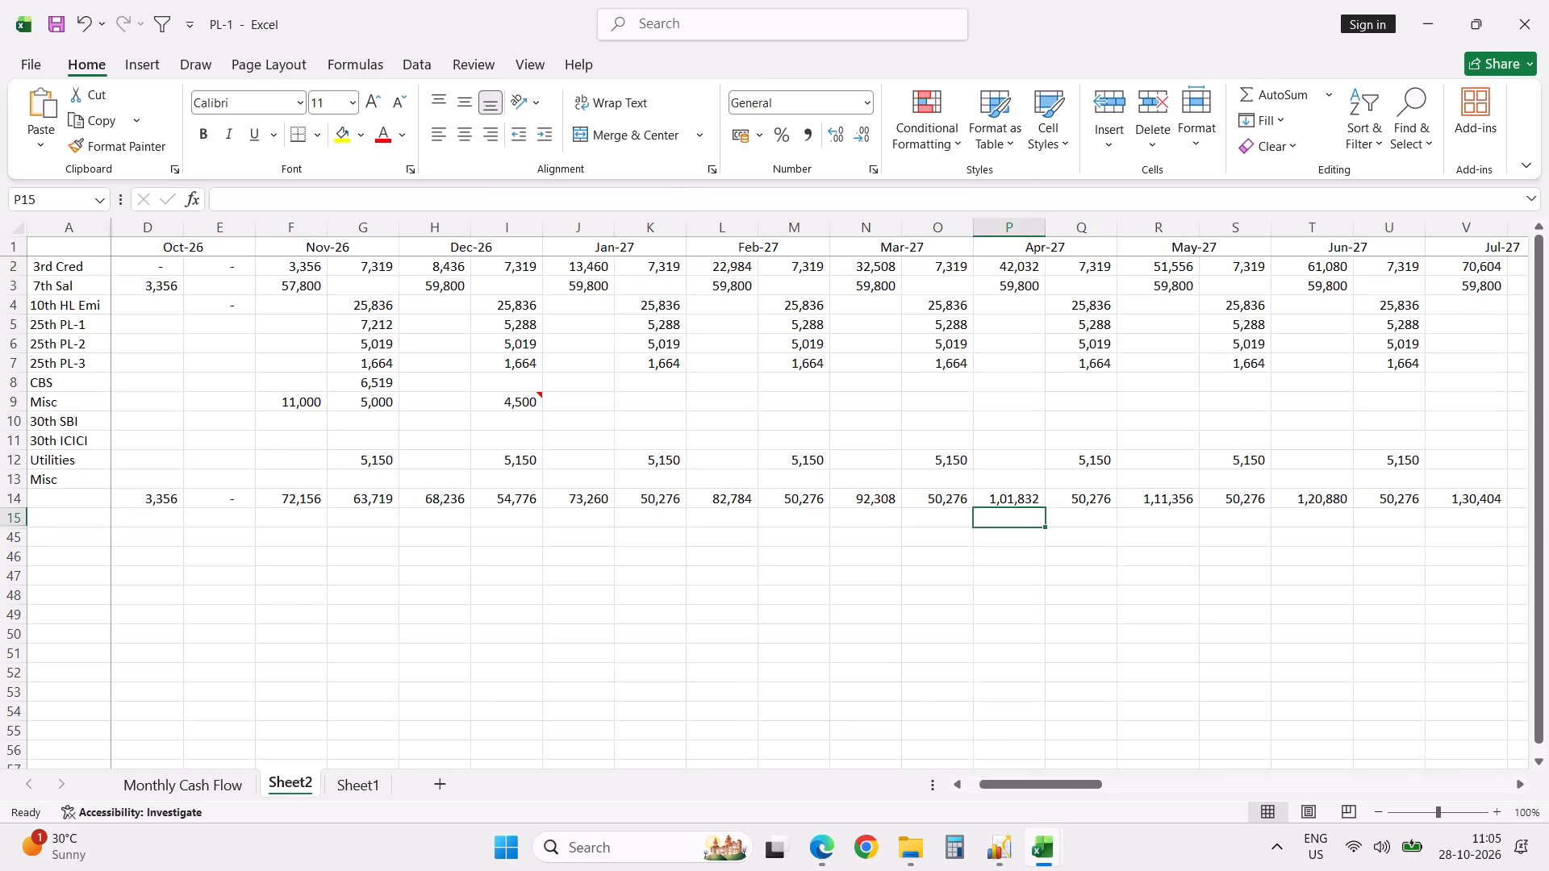
{"action": "key", "text": "ctrl+s"}
{"action": "left_click", "coordinate": [381, 398]}
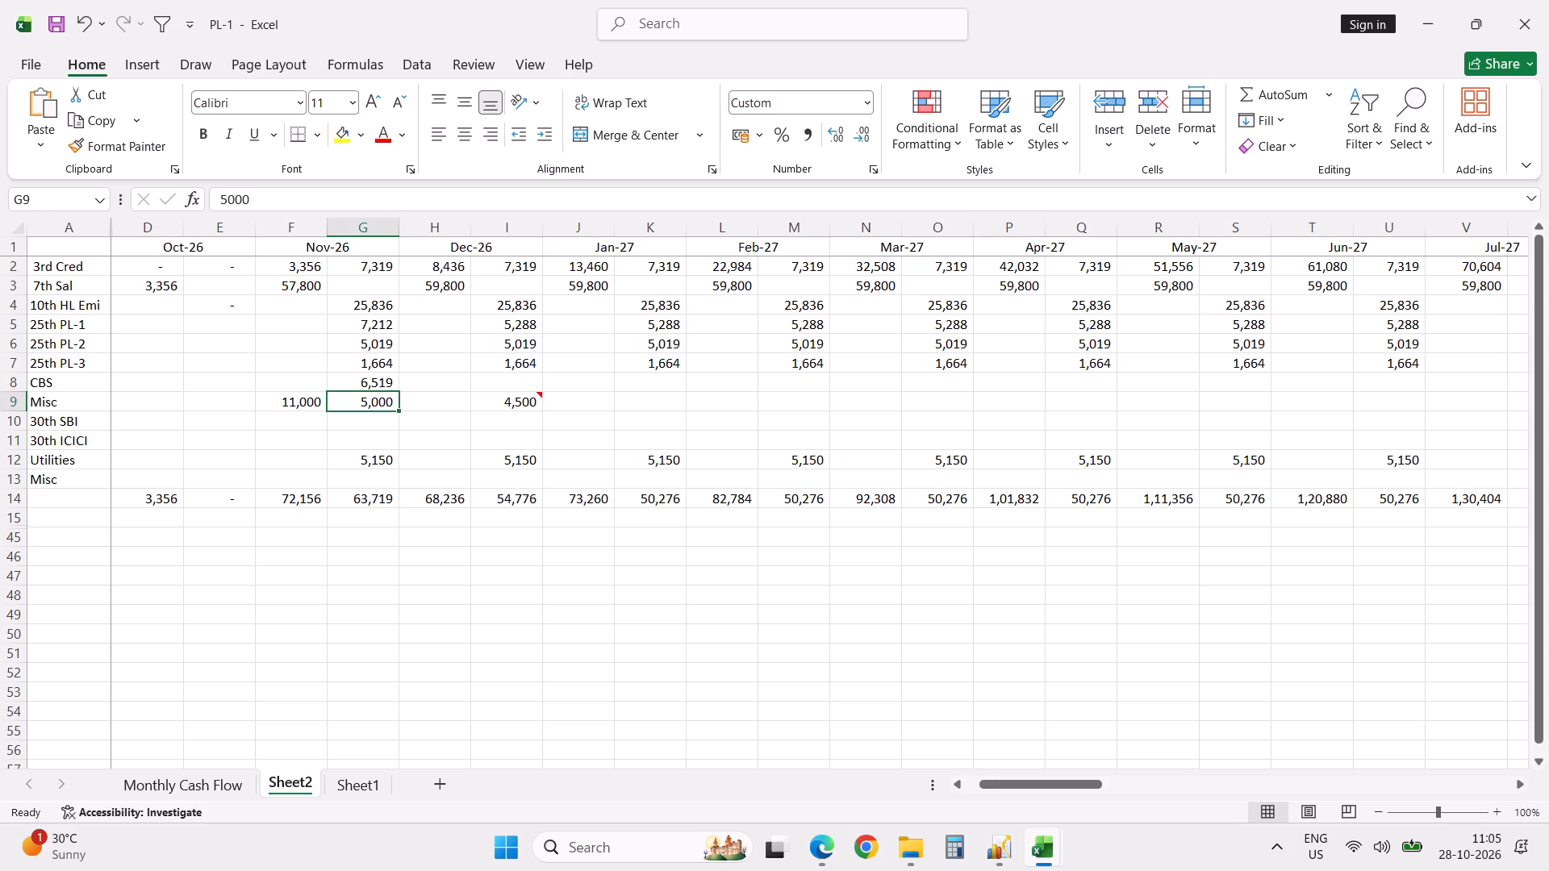
{"action": "left_click", "coordinate": [532, 404]}
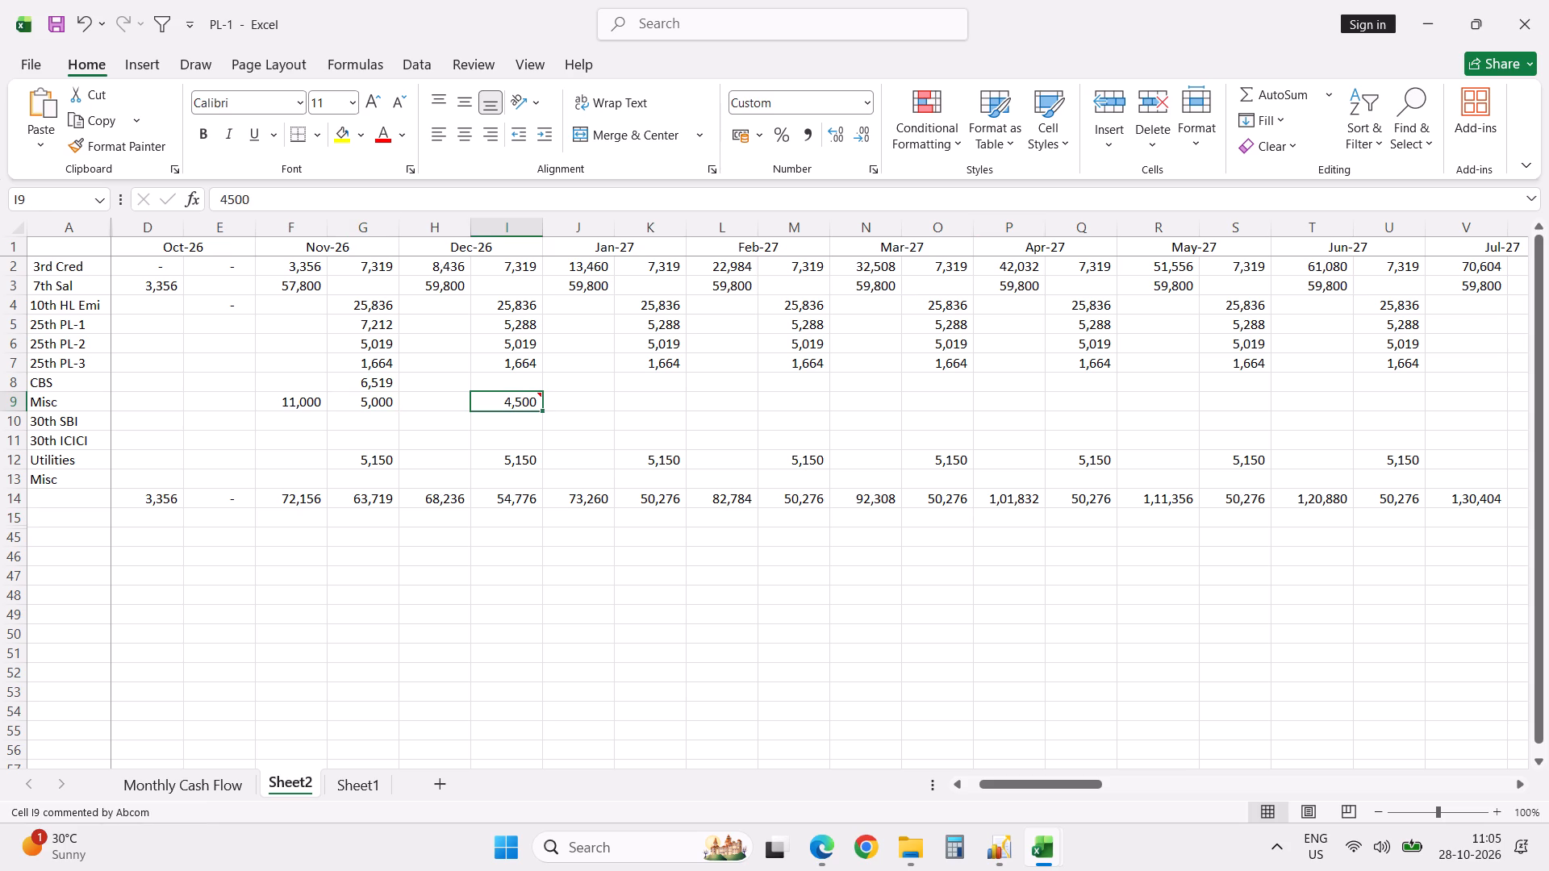
{"action": "left_click", "coordinate": [457, 642]}
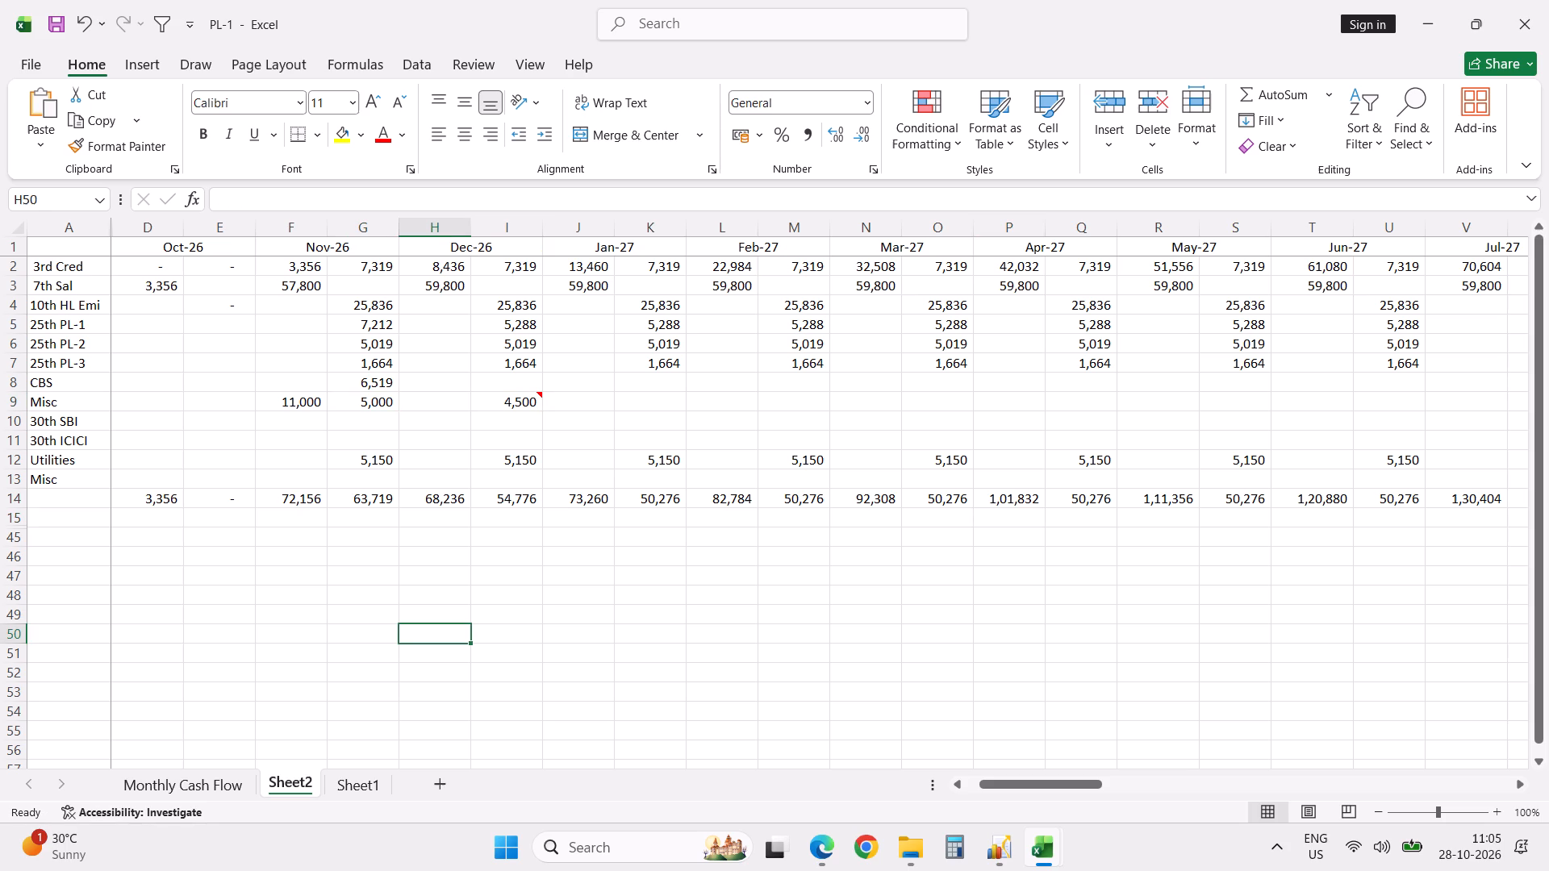
{"action": "left_click", "coordinate": [378, 460]}
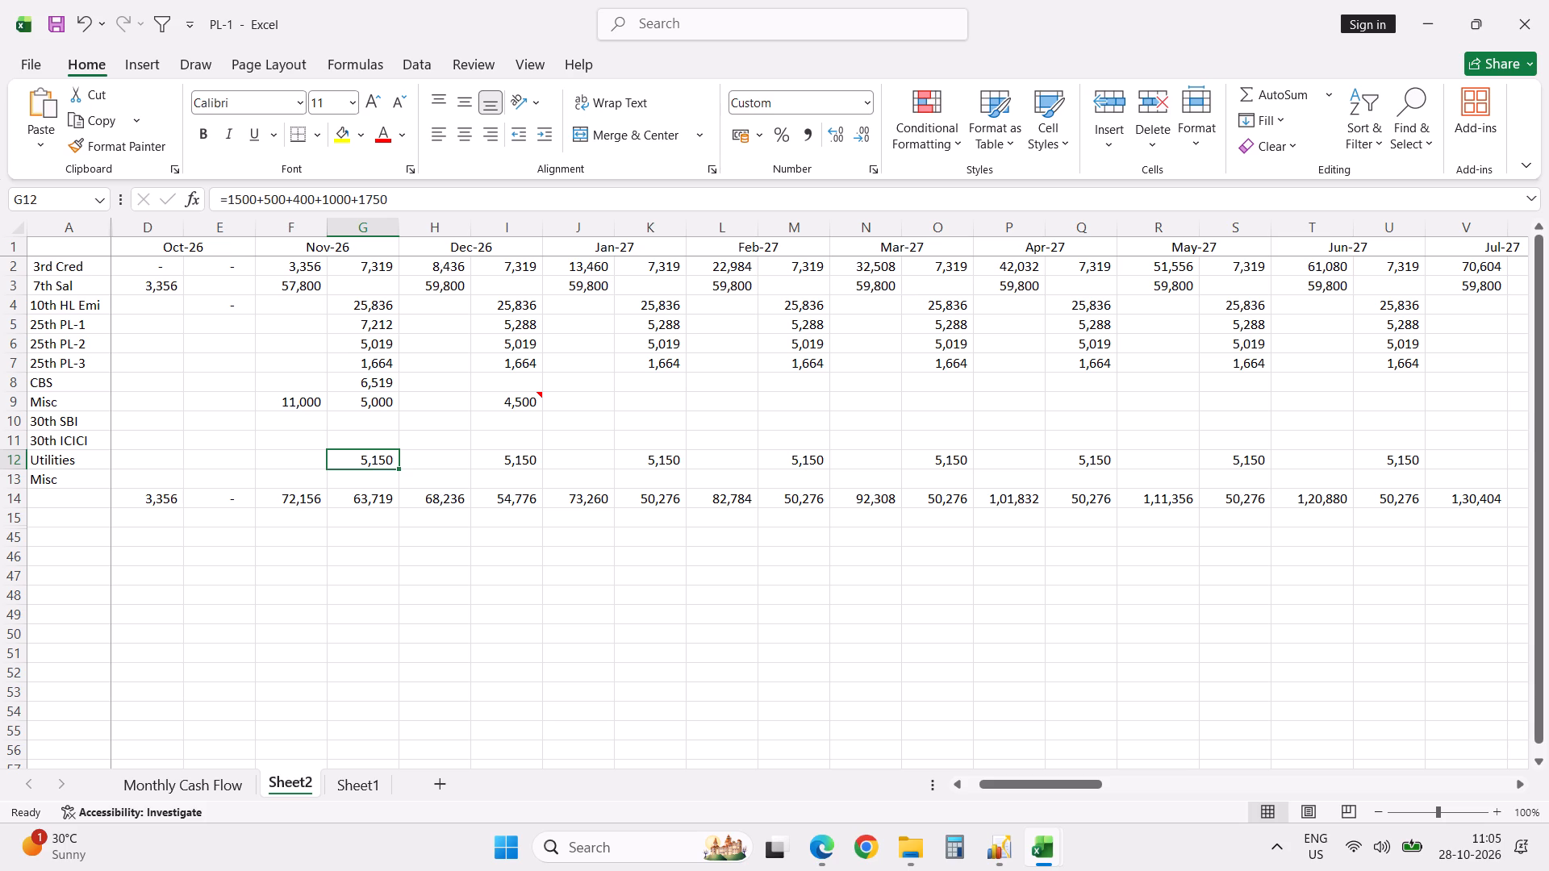
{"action": "left_click", "coordinate": [285, 401]}
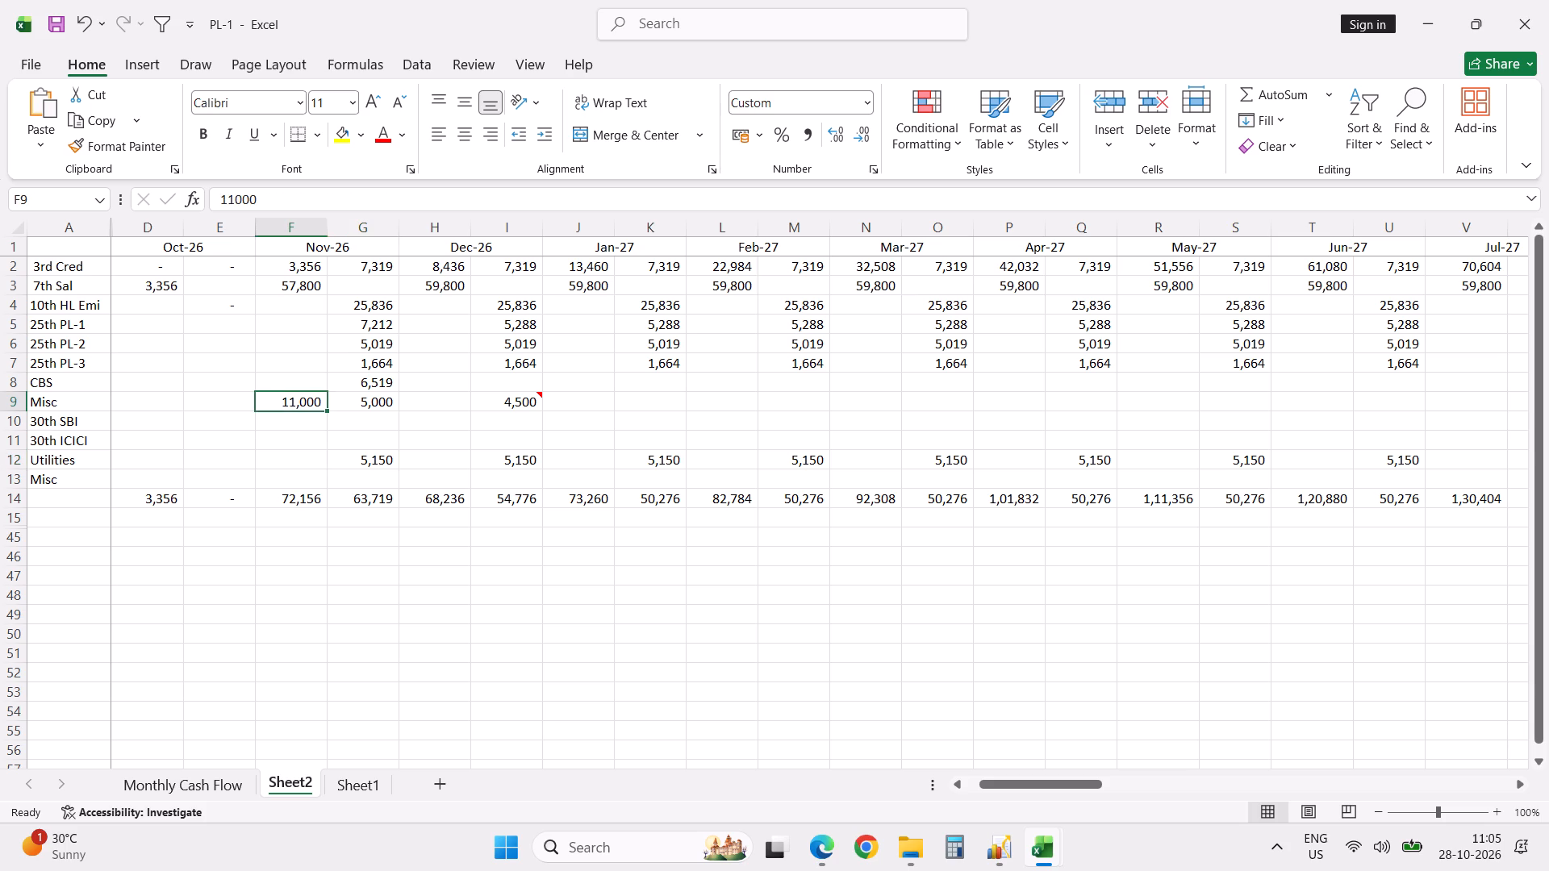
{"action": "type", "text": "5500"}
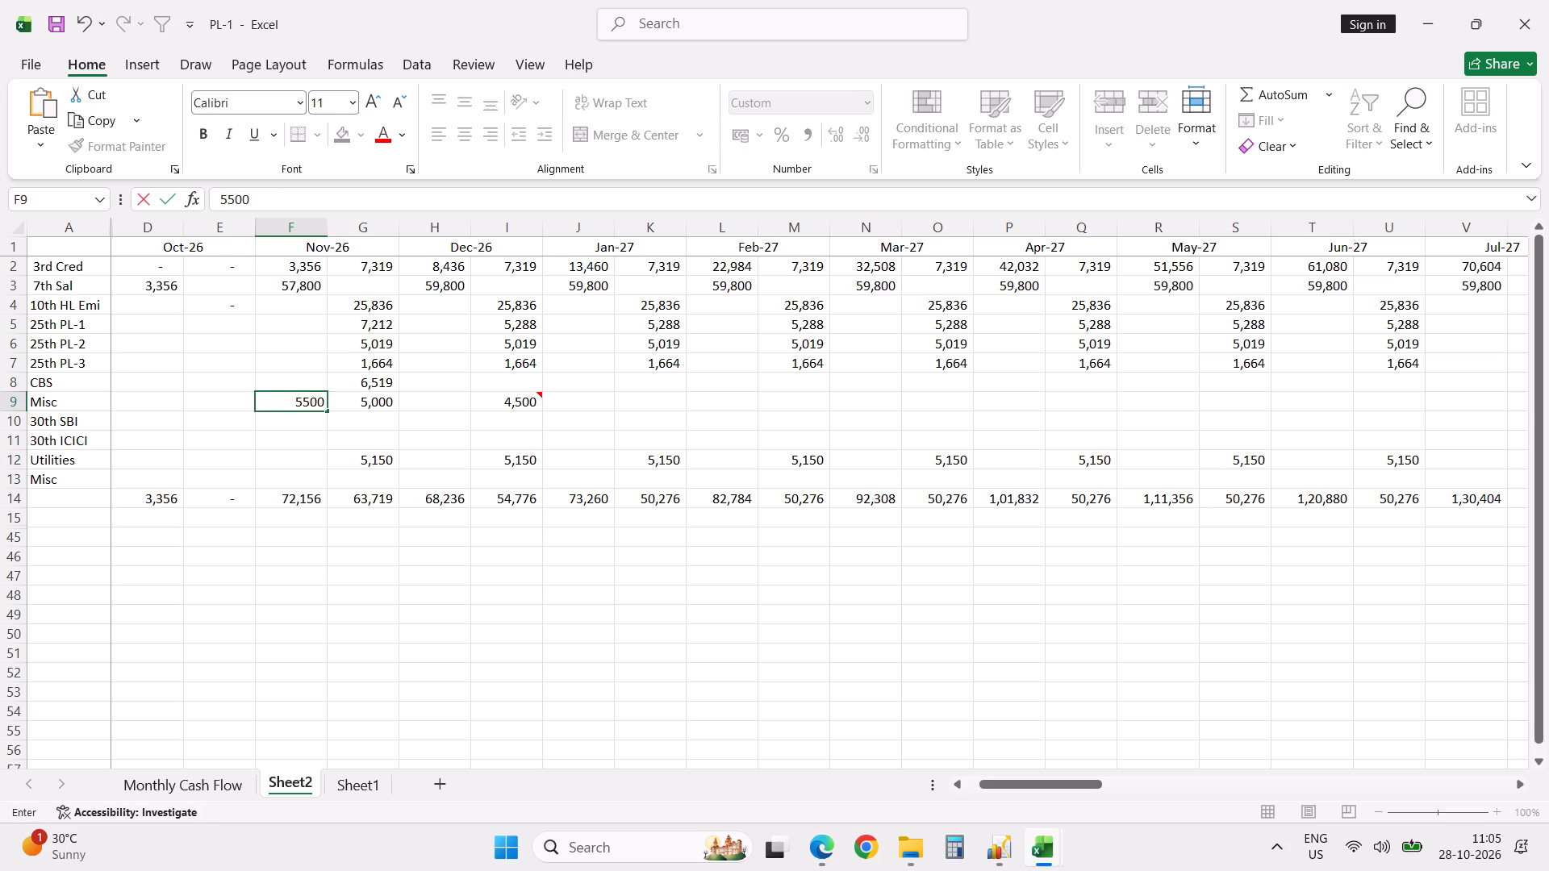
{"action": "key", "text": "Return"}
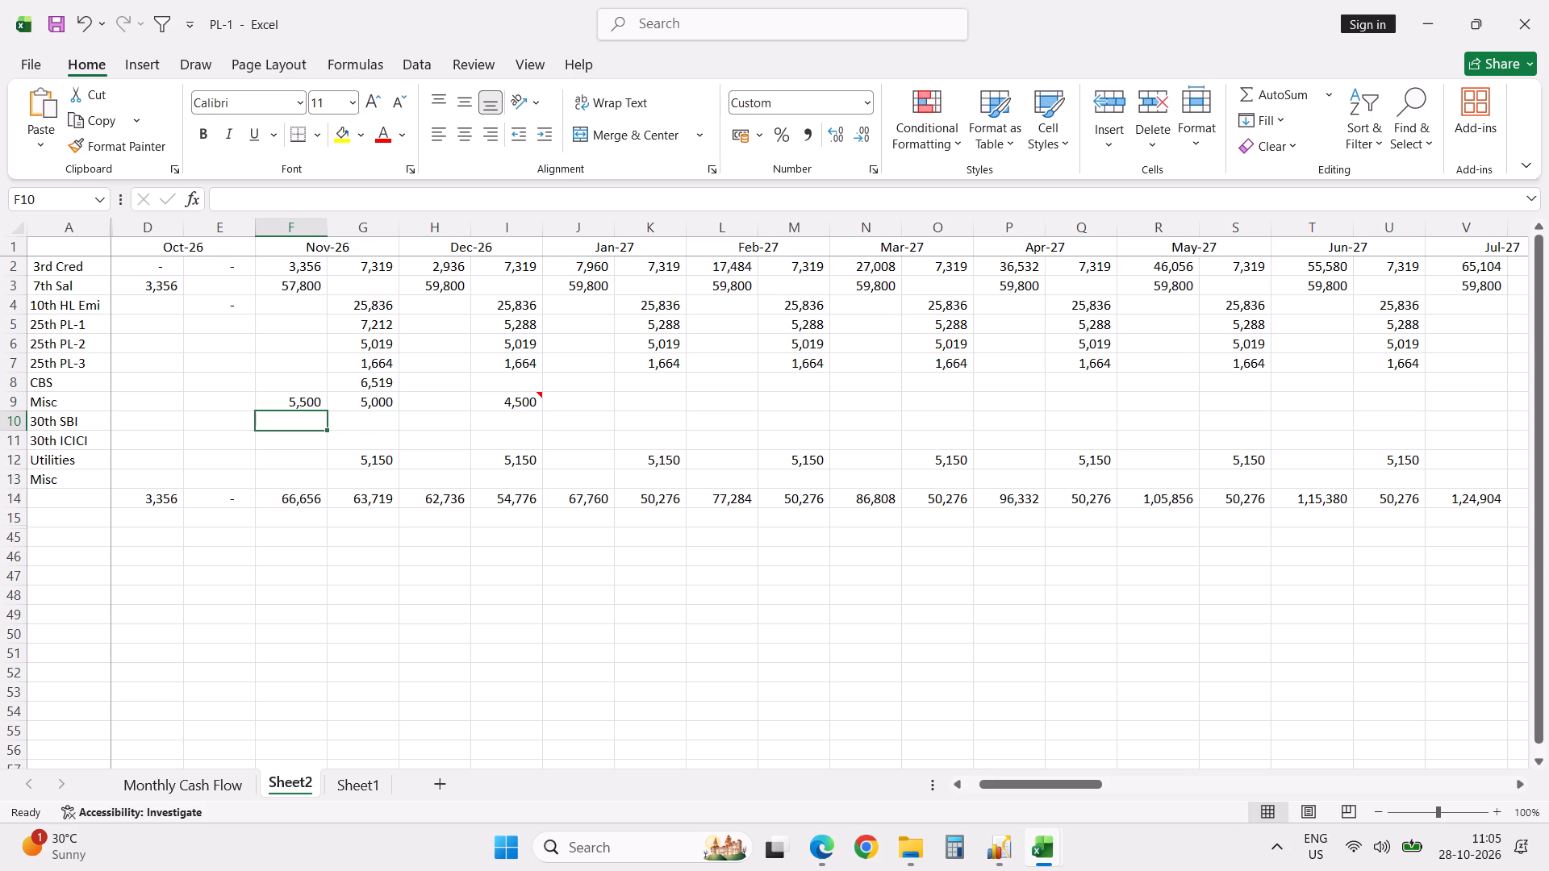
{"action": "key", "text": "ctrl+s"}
{"action": "left_click", "coordinate": [1534, 31]}
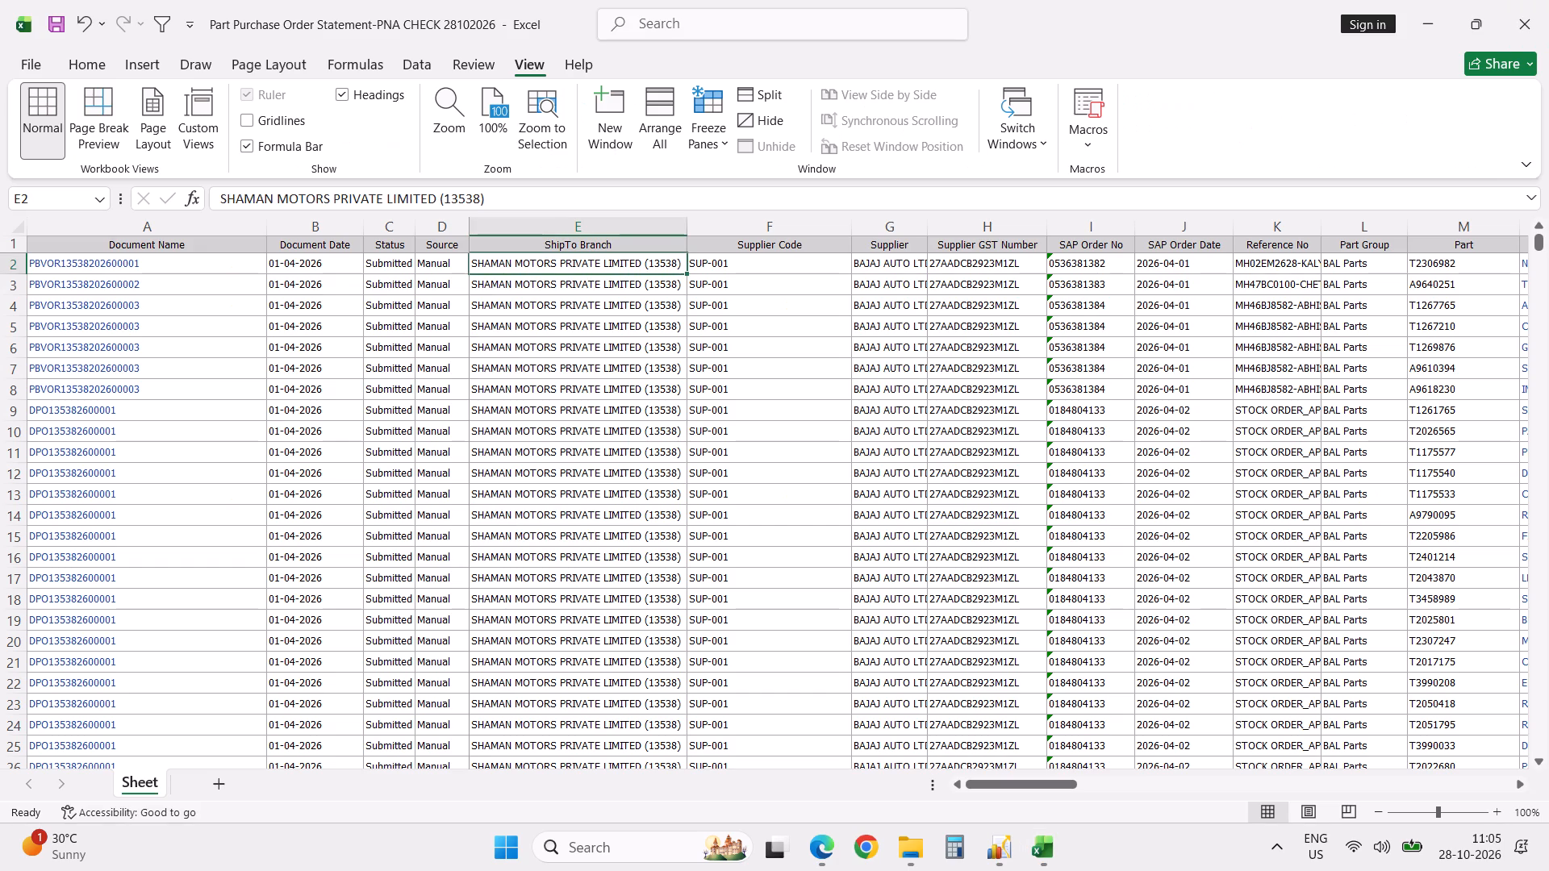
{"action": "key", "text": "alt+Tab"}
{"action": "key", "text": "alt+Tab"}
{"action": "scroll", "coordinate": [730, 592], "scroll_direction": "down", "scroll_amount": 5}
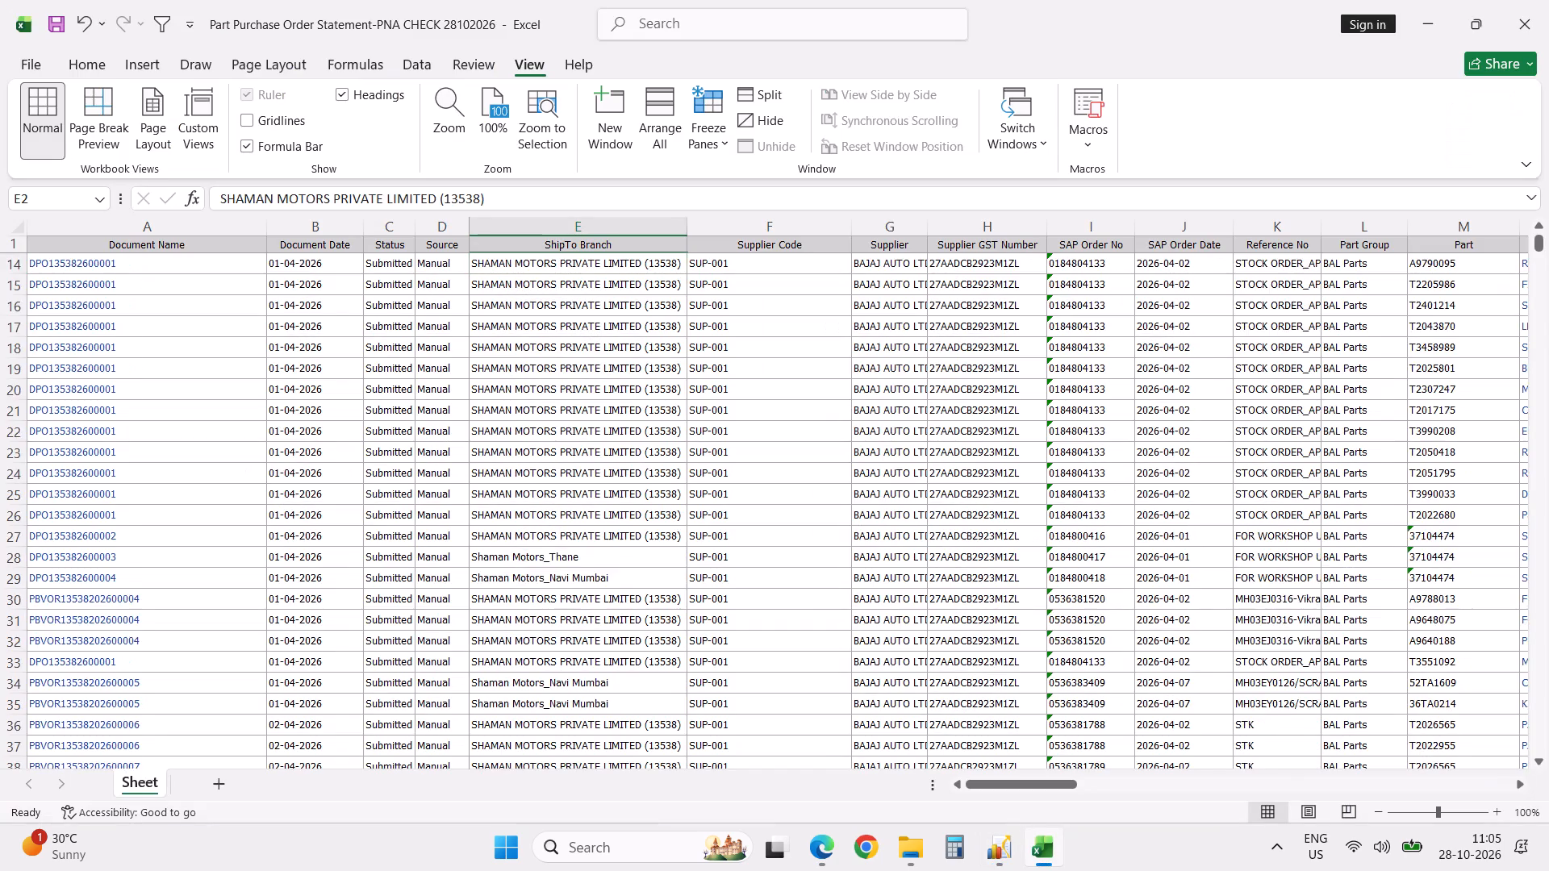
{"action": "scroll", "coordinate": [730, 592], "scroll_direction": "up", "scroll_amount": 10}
Check the TRACKER 400 job card's order remark in Power BI in Edge, and search the Excel statement for 762067.
{"action": "left_click", "coordinate": [825, 842]}
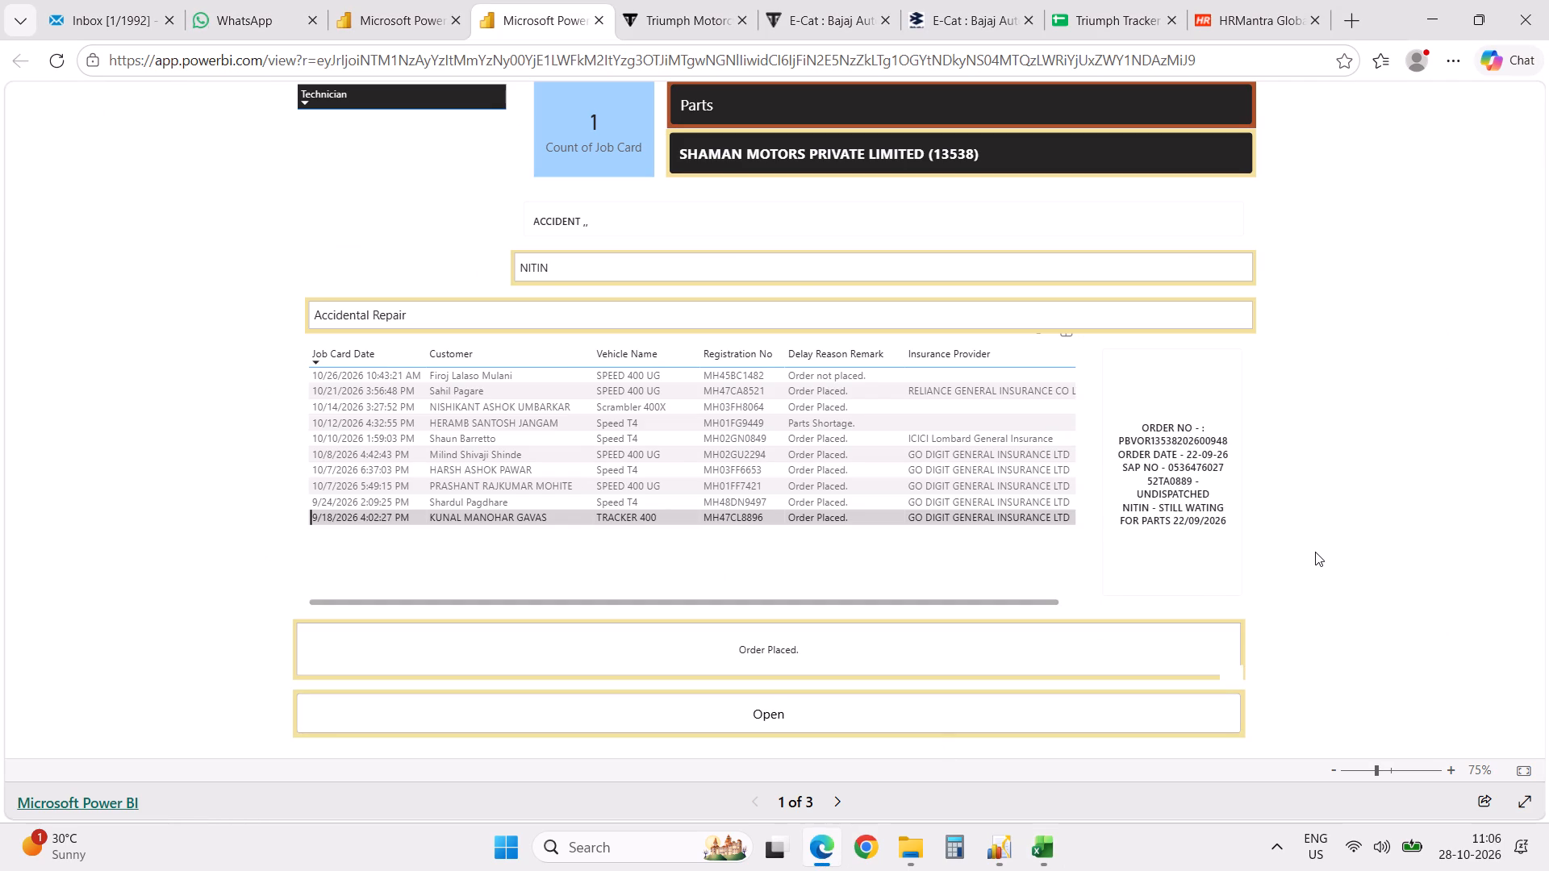
{"action": "key", "text": "alt+Tab"}
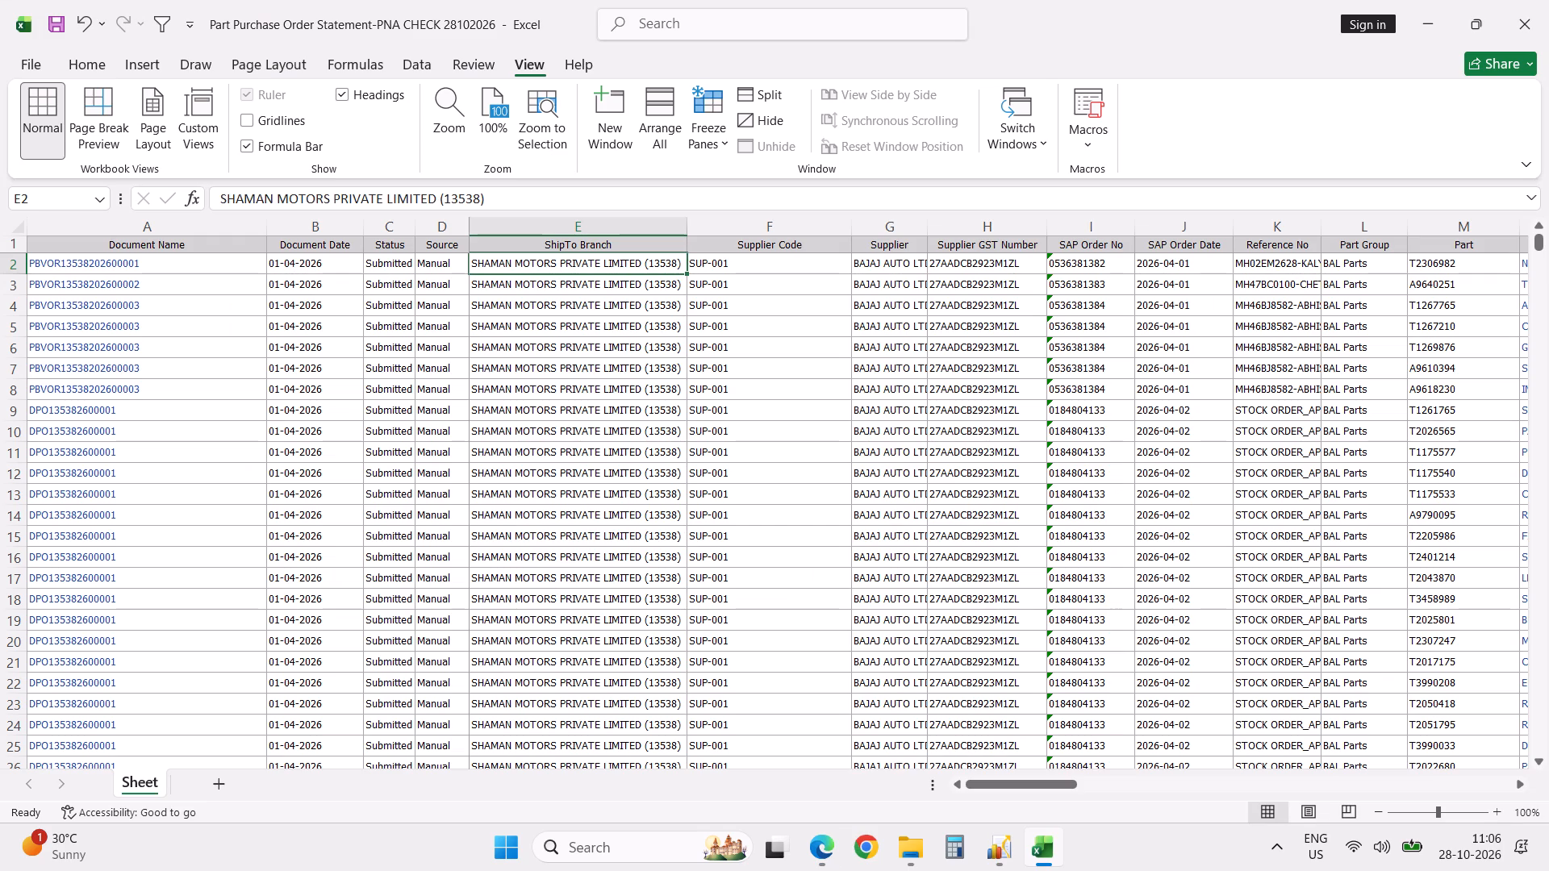
{"action": "key", "text": "ctrl+f"}
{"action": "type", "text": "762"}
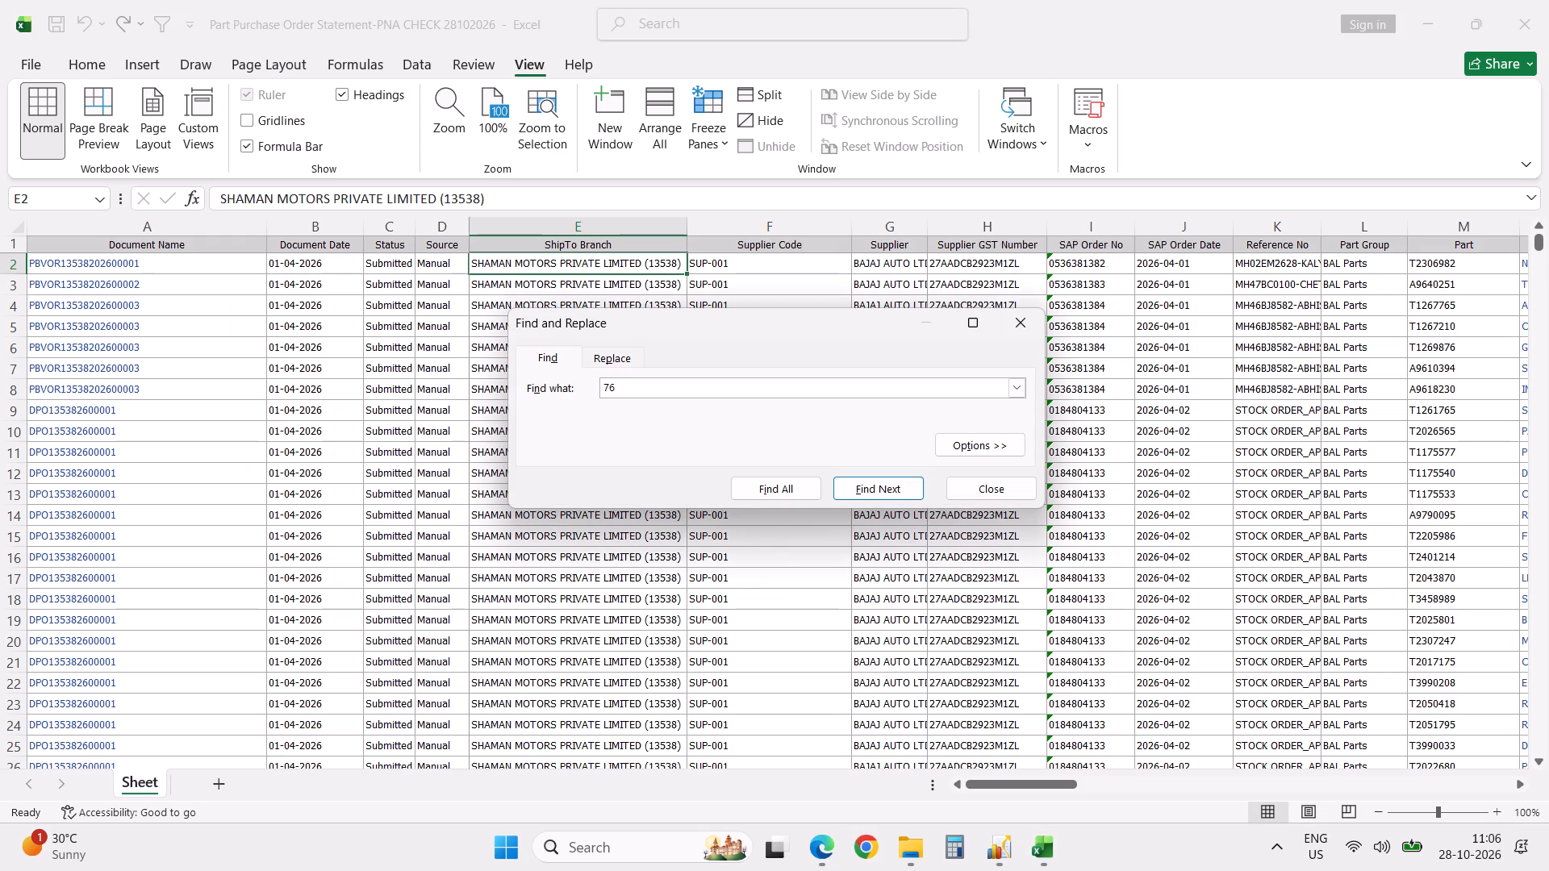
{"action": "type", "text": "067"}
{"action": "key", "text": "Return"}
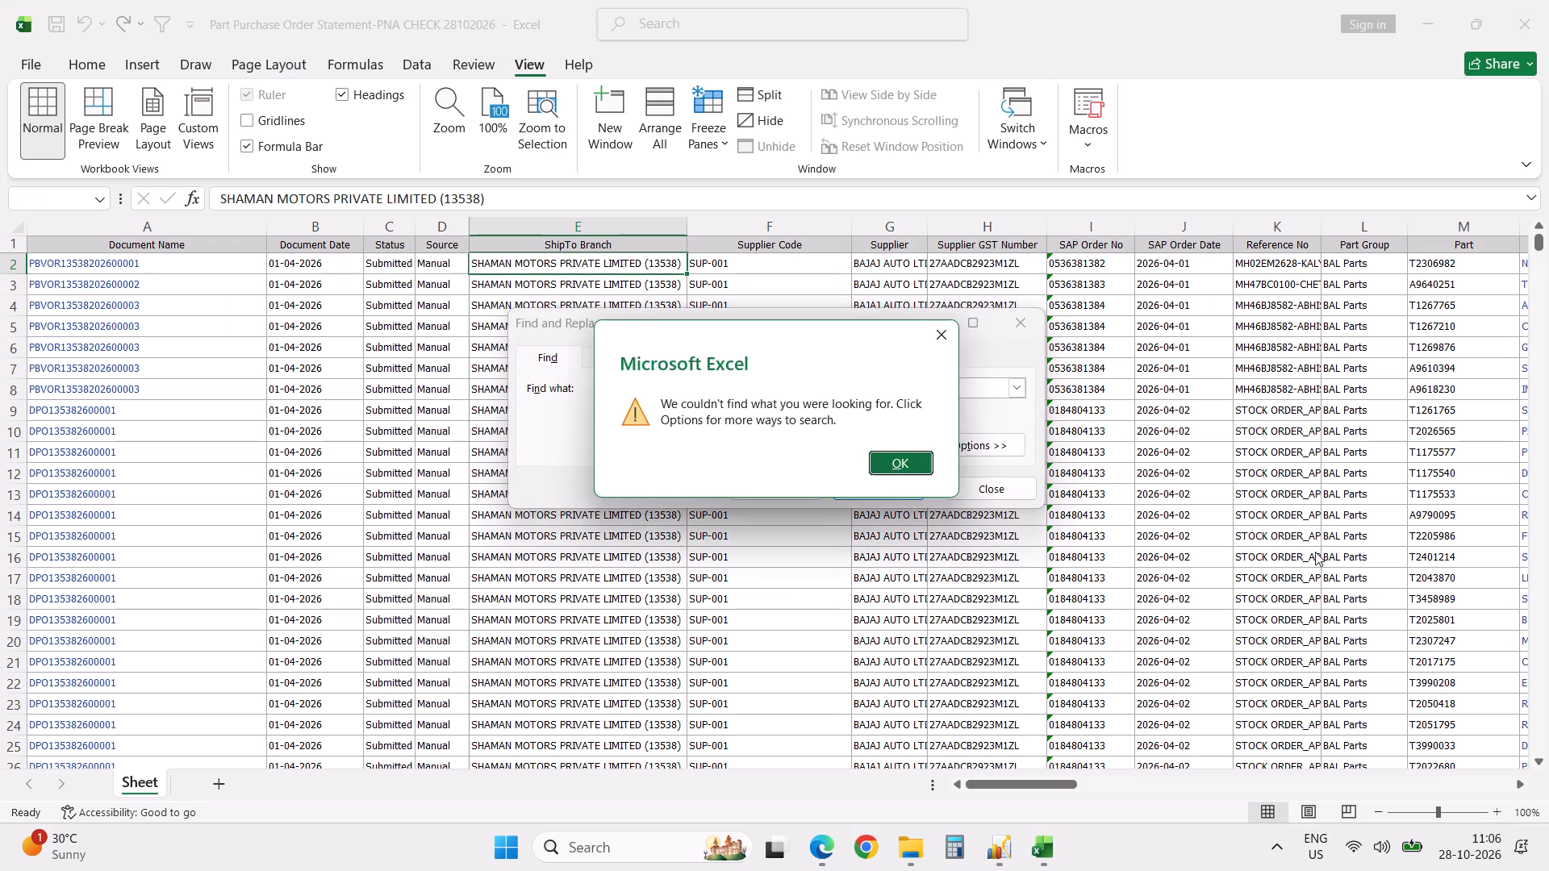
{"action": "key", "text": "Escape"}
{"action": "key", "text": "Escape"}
Recheck the SAP number in the job card remark, find 76027 in the statement, and compare the second matching order line with the remark.
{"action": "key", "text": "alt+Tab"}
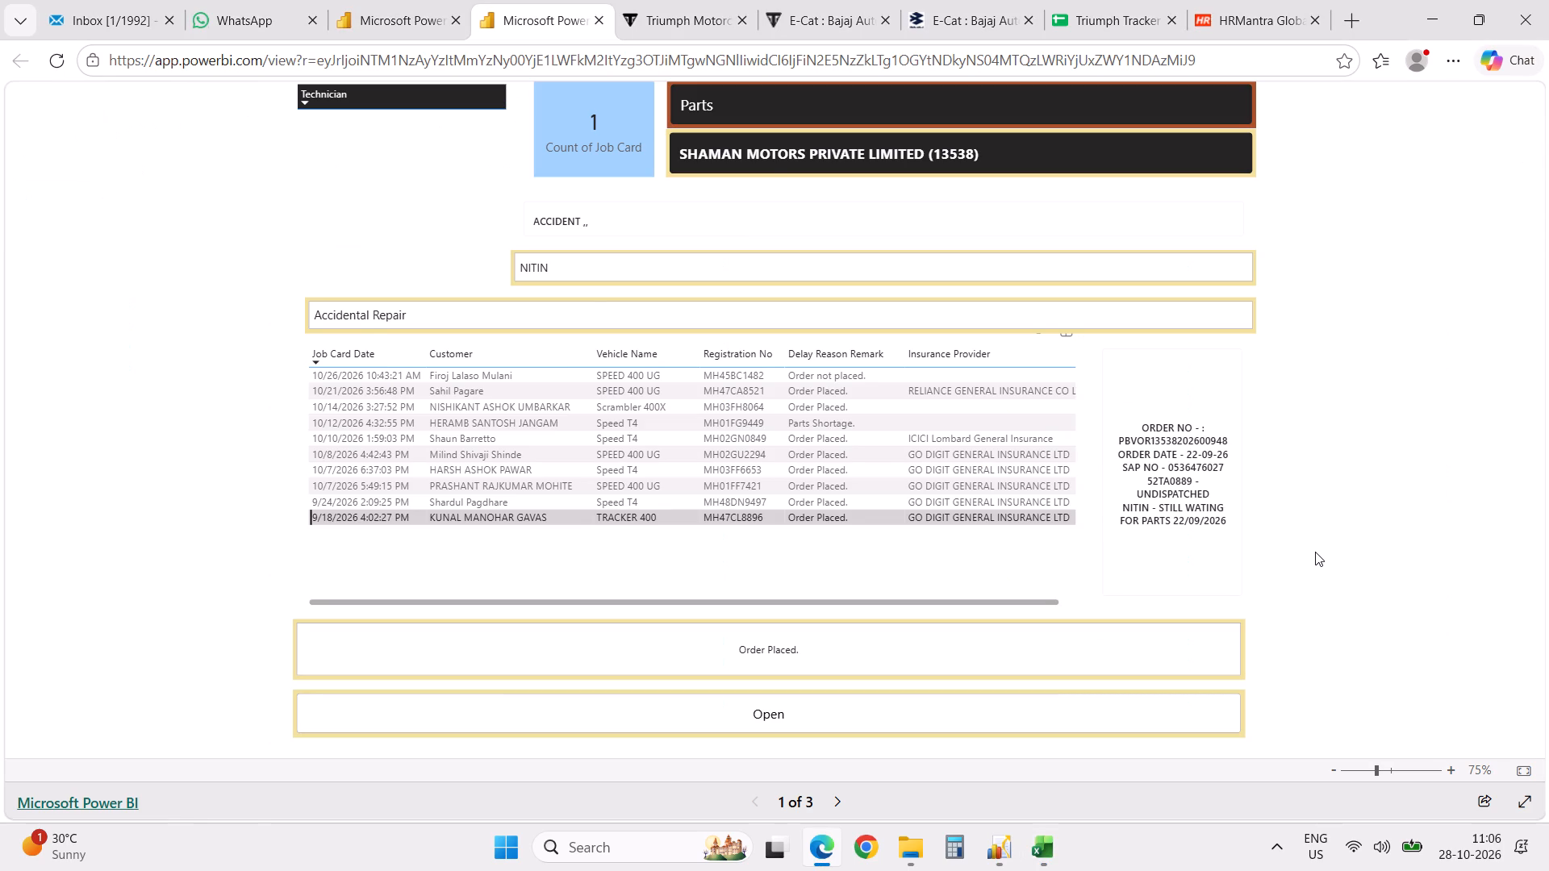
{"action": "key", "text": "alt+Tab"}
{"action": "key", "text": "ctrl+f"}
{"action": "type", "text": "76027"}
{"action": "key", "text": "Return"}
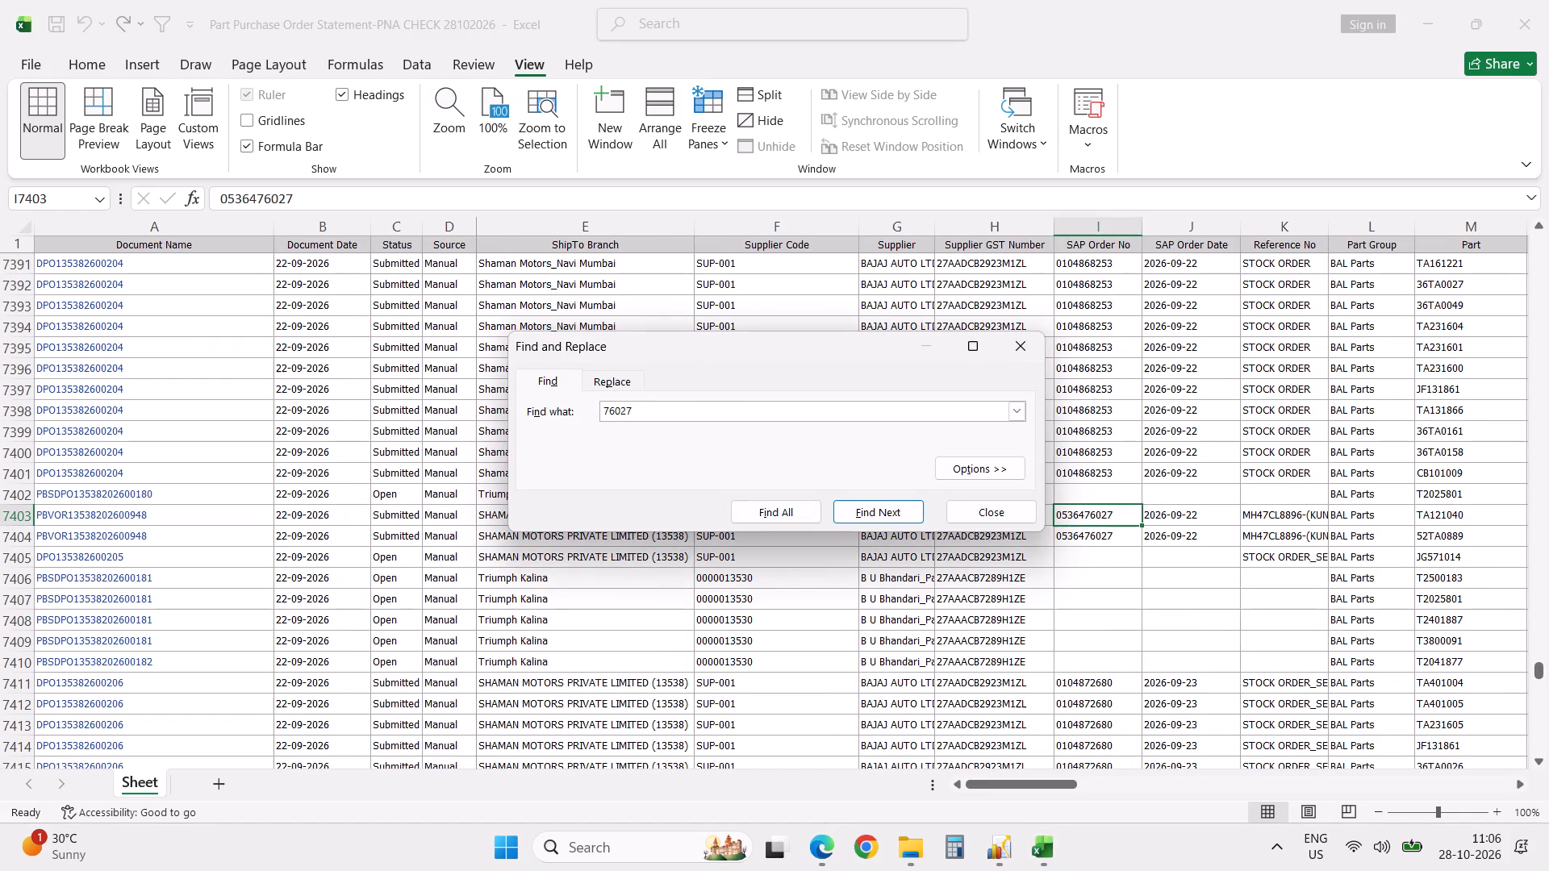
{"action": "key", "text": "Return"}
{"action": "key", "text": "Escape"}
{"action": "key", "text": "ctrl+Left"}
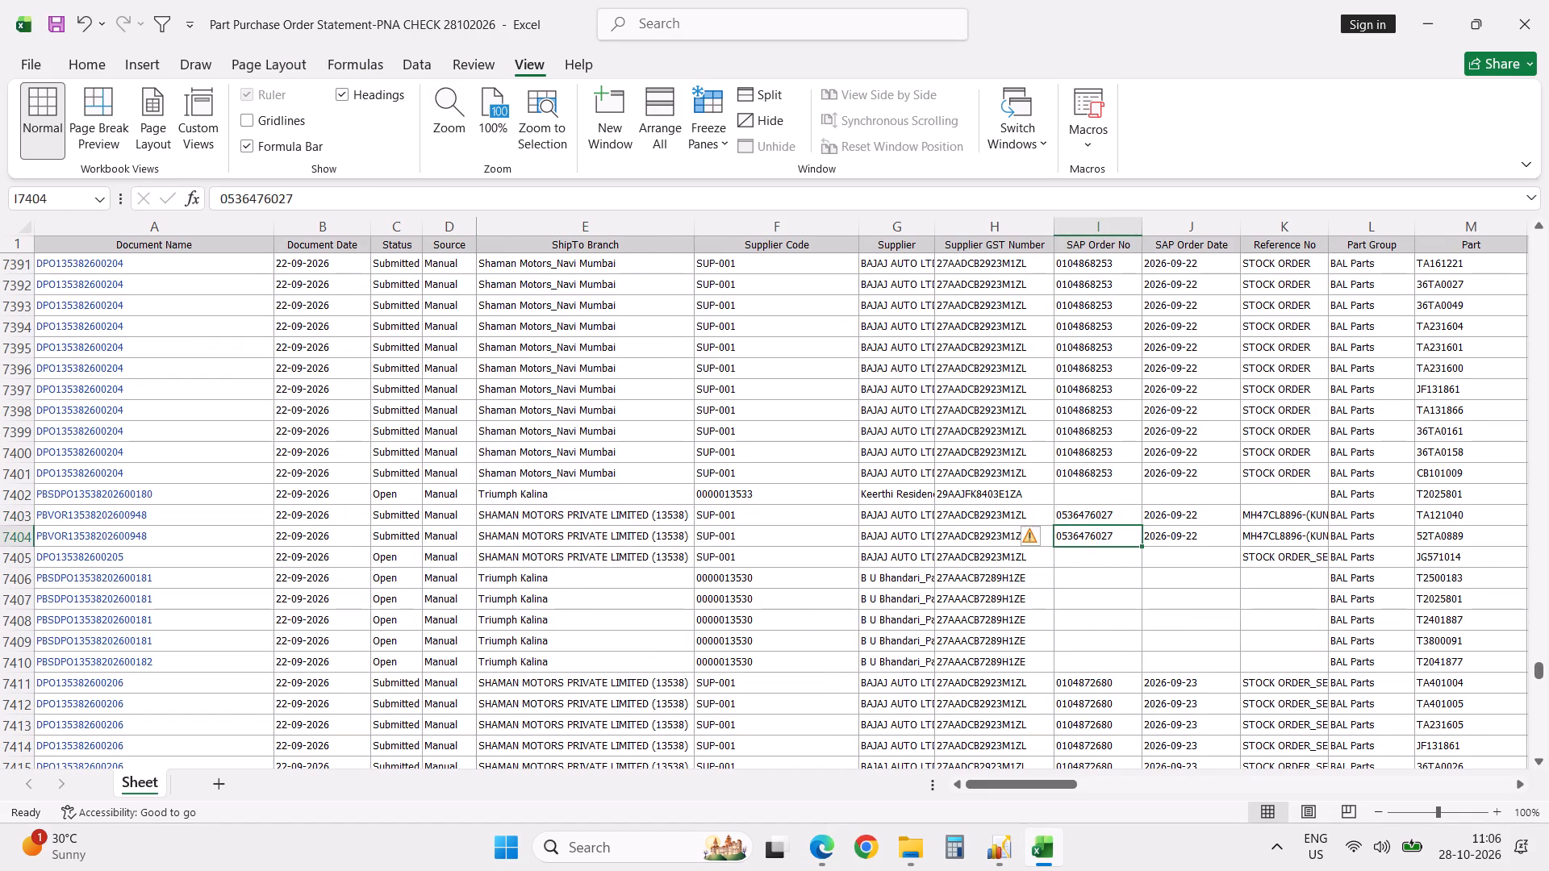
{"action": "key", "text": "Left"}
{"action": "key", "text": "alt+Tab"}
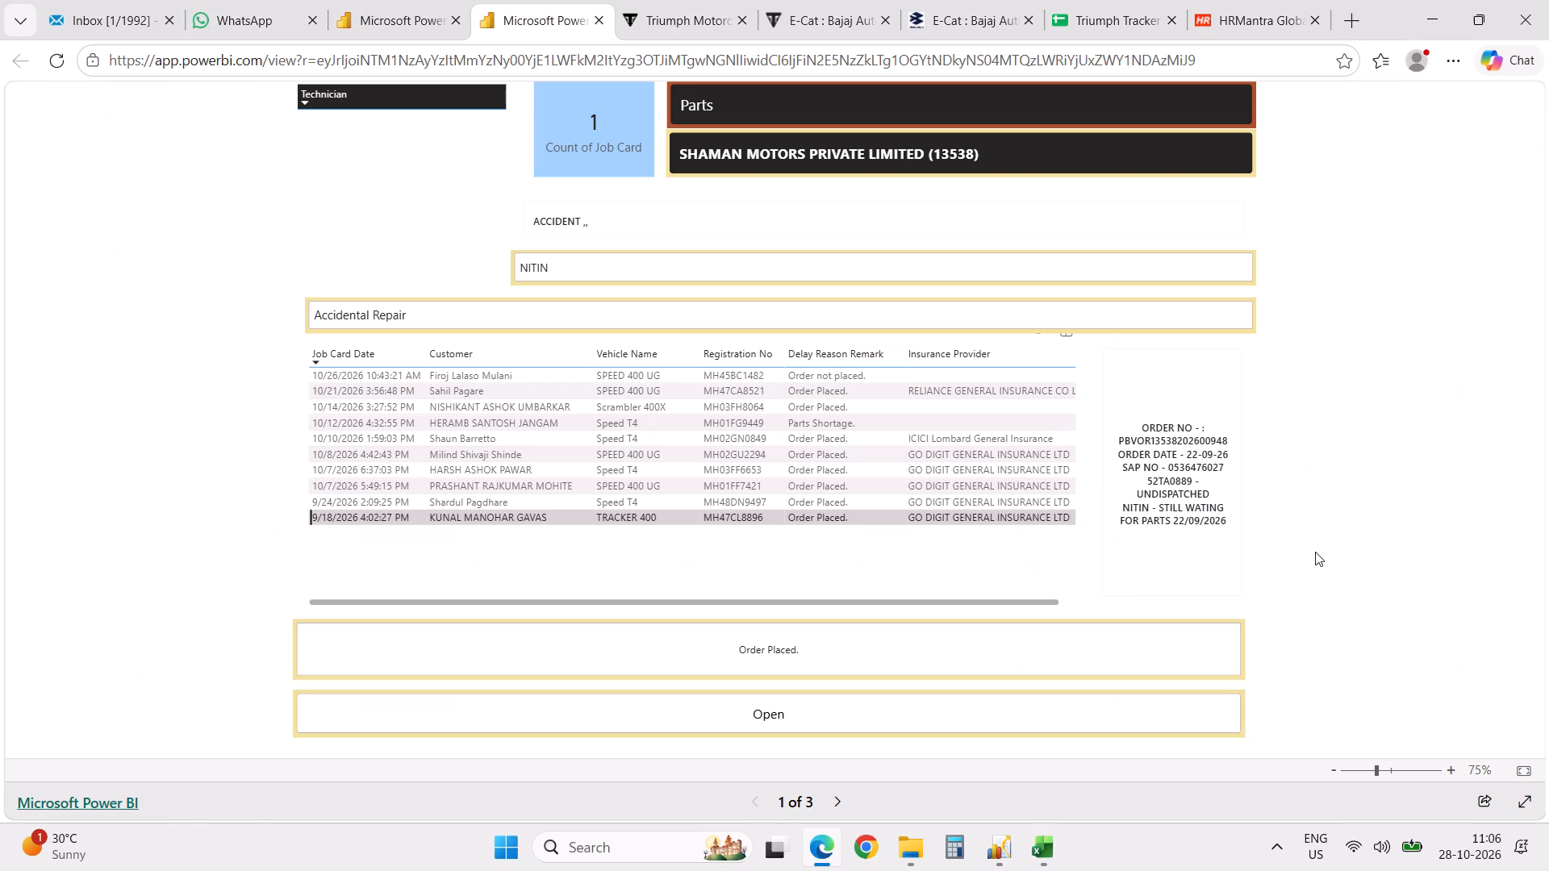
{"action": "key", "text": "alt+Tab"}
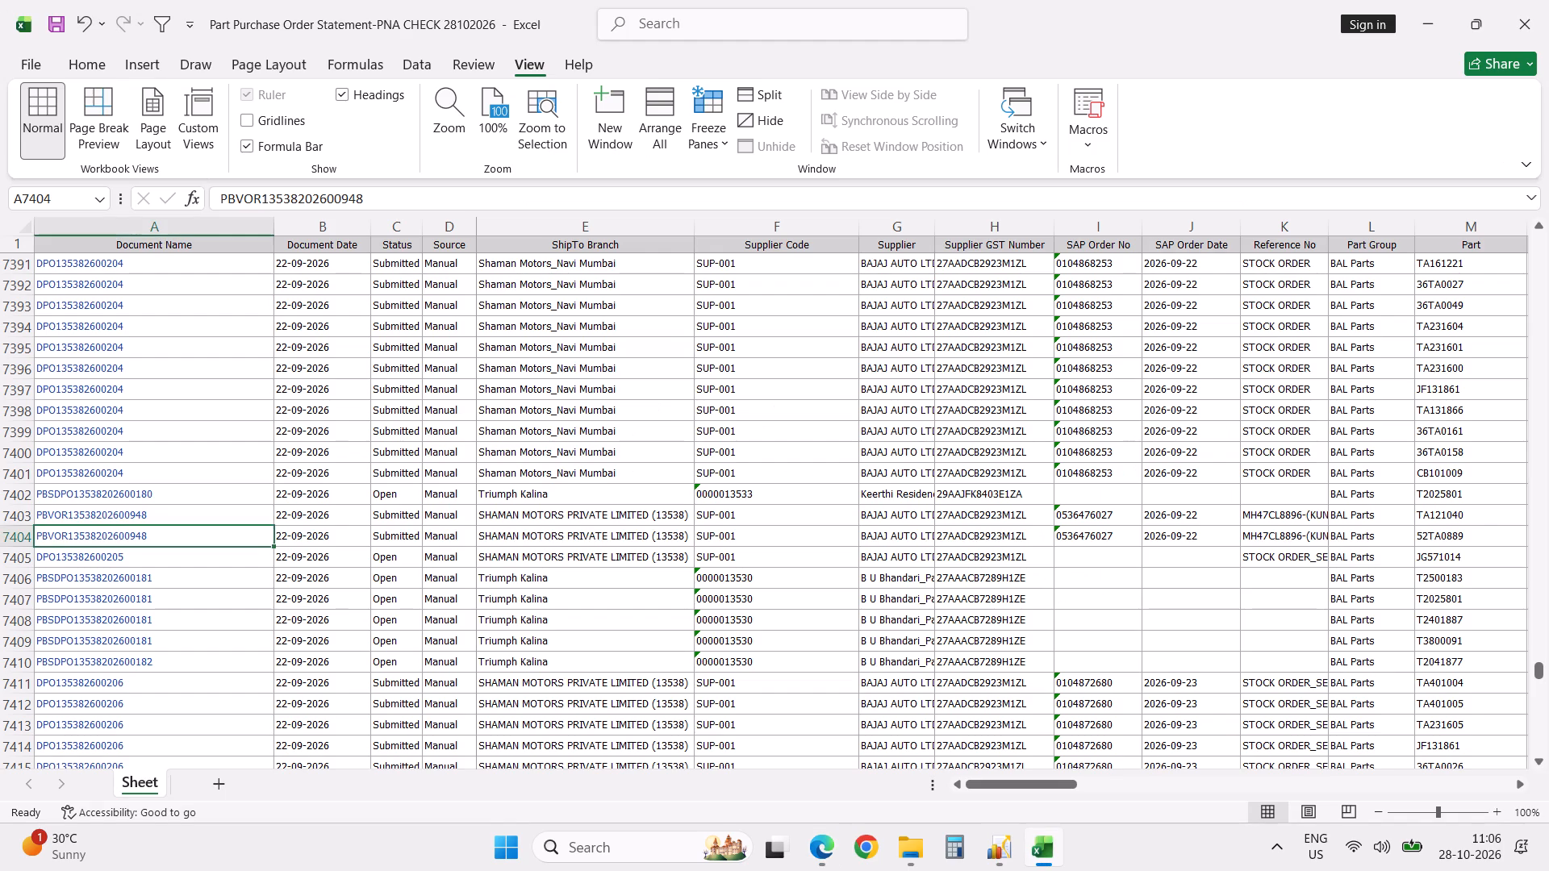
Turn on filtering for the purchase order statement's header row.
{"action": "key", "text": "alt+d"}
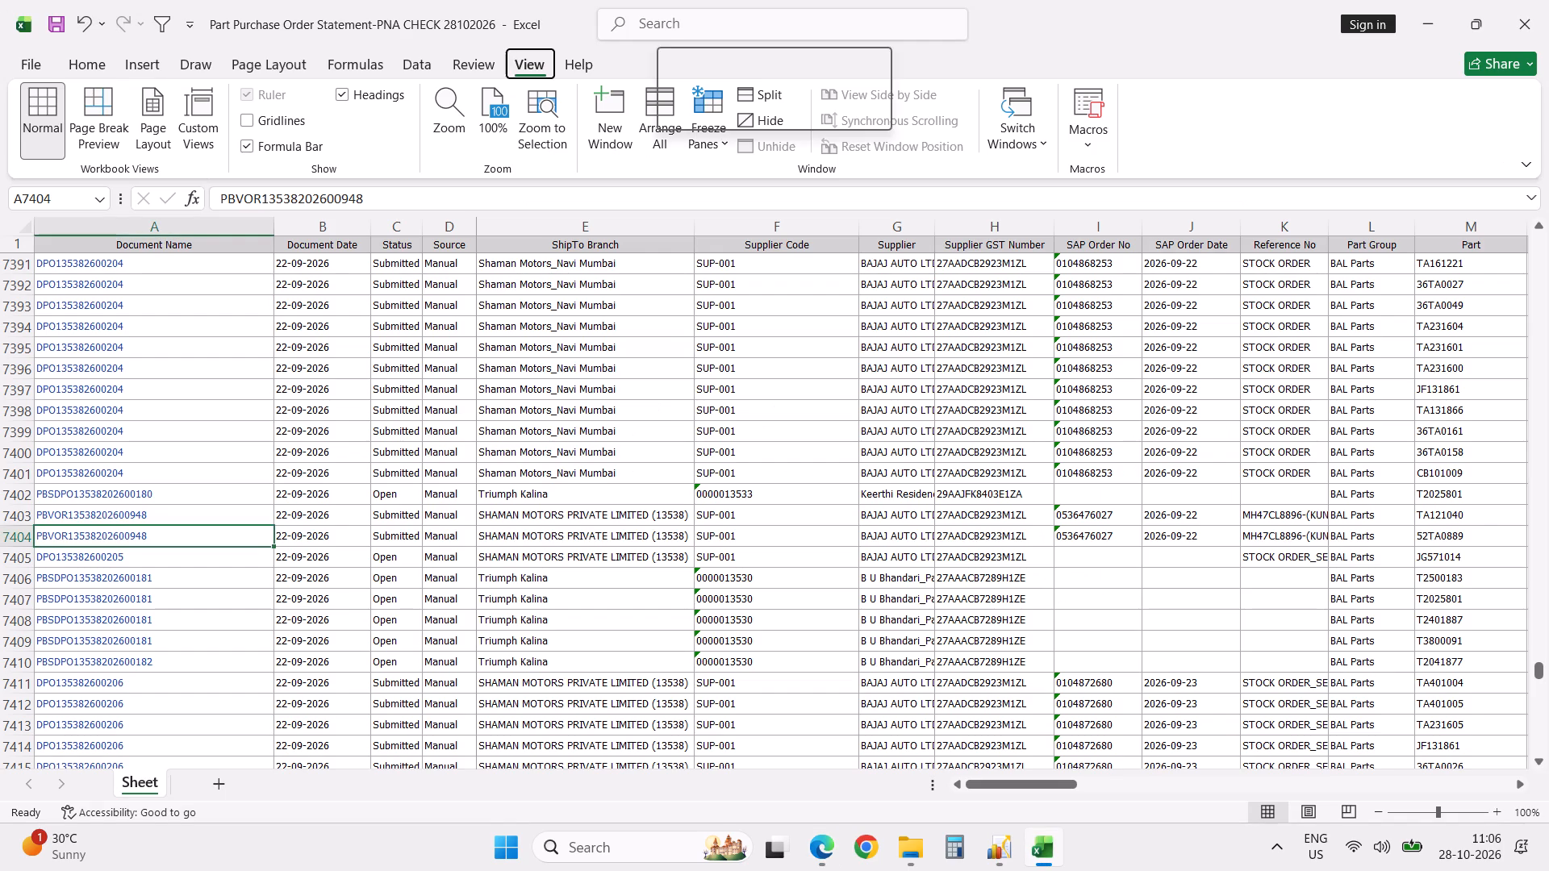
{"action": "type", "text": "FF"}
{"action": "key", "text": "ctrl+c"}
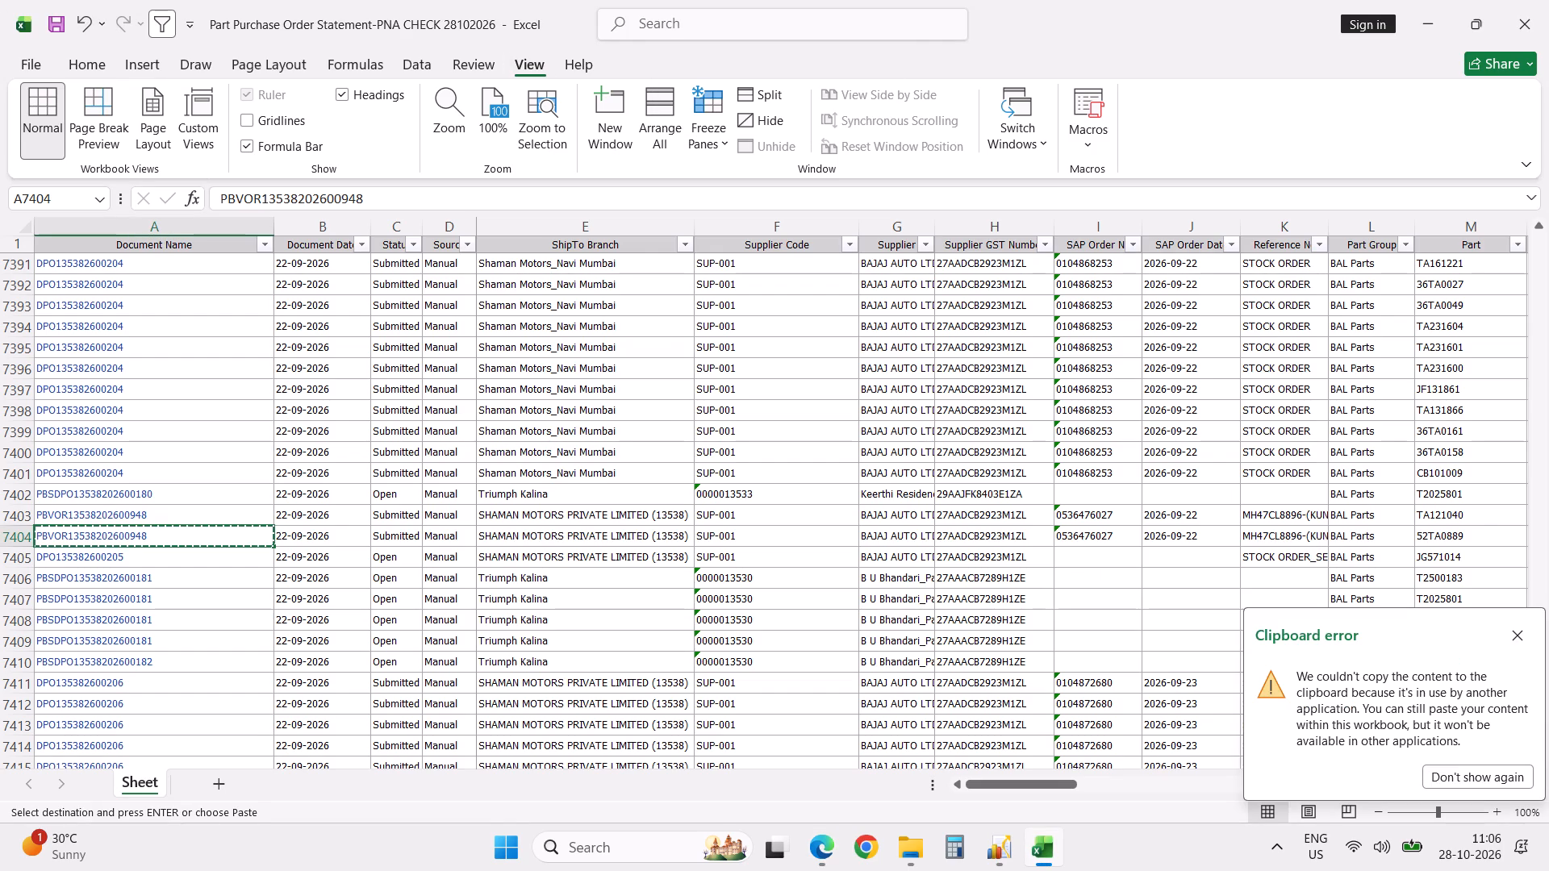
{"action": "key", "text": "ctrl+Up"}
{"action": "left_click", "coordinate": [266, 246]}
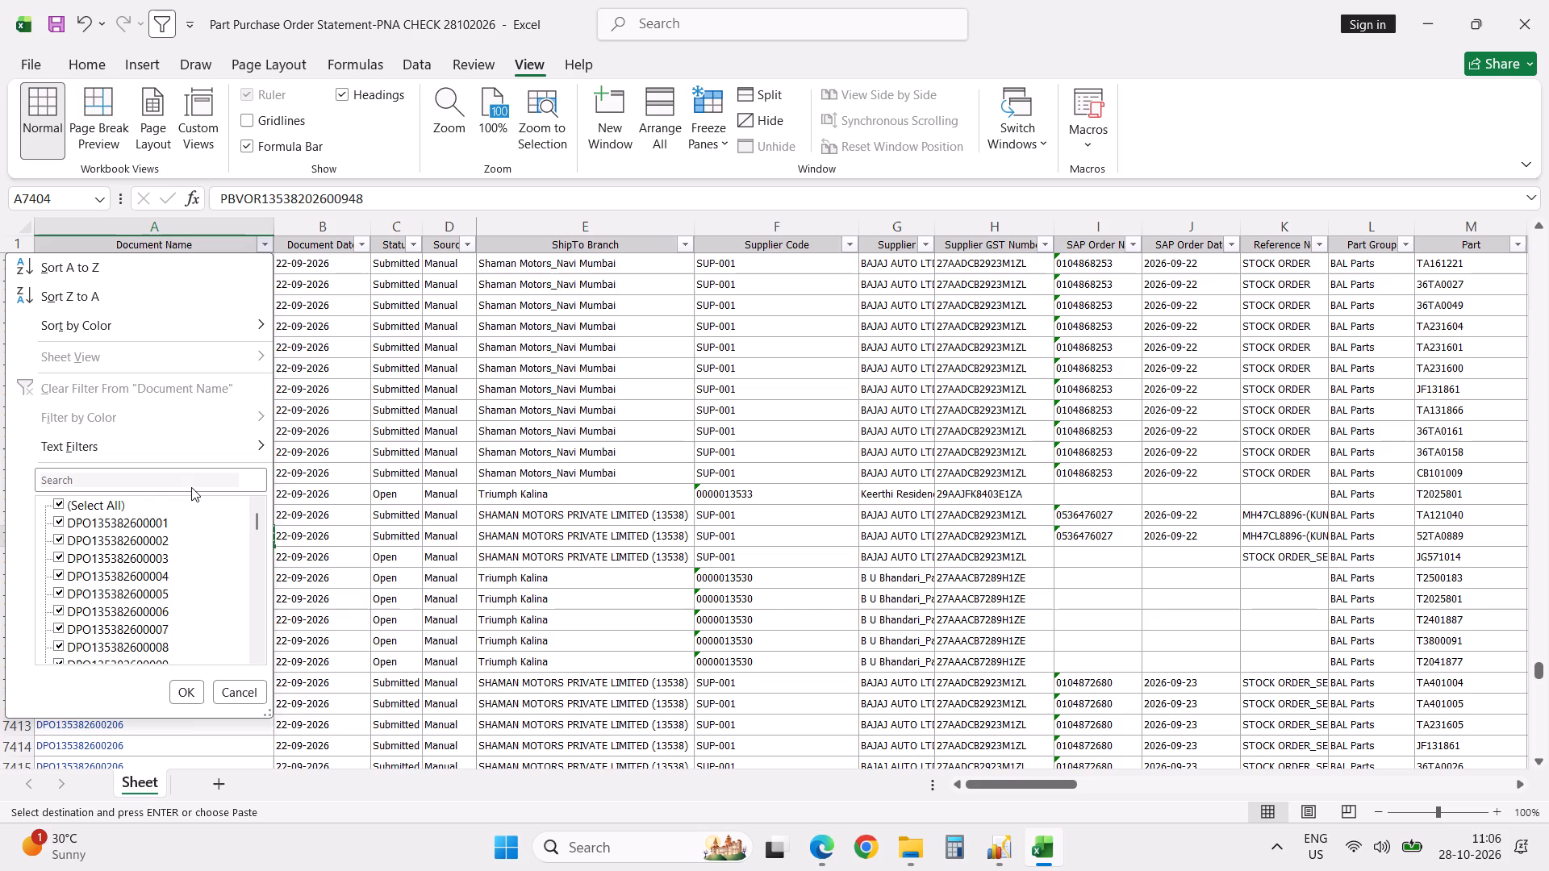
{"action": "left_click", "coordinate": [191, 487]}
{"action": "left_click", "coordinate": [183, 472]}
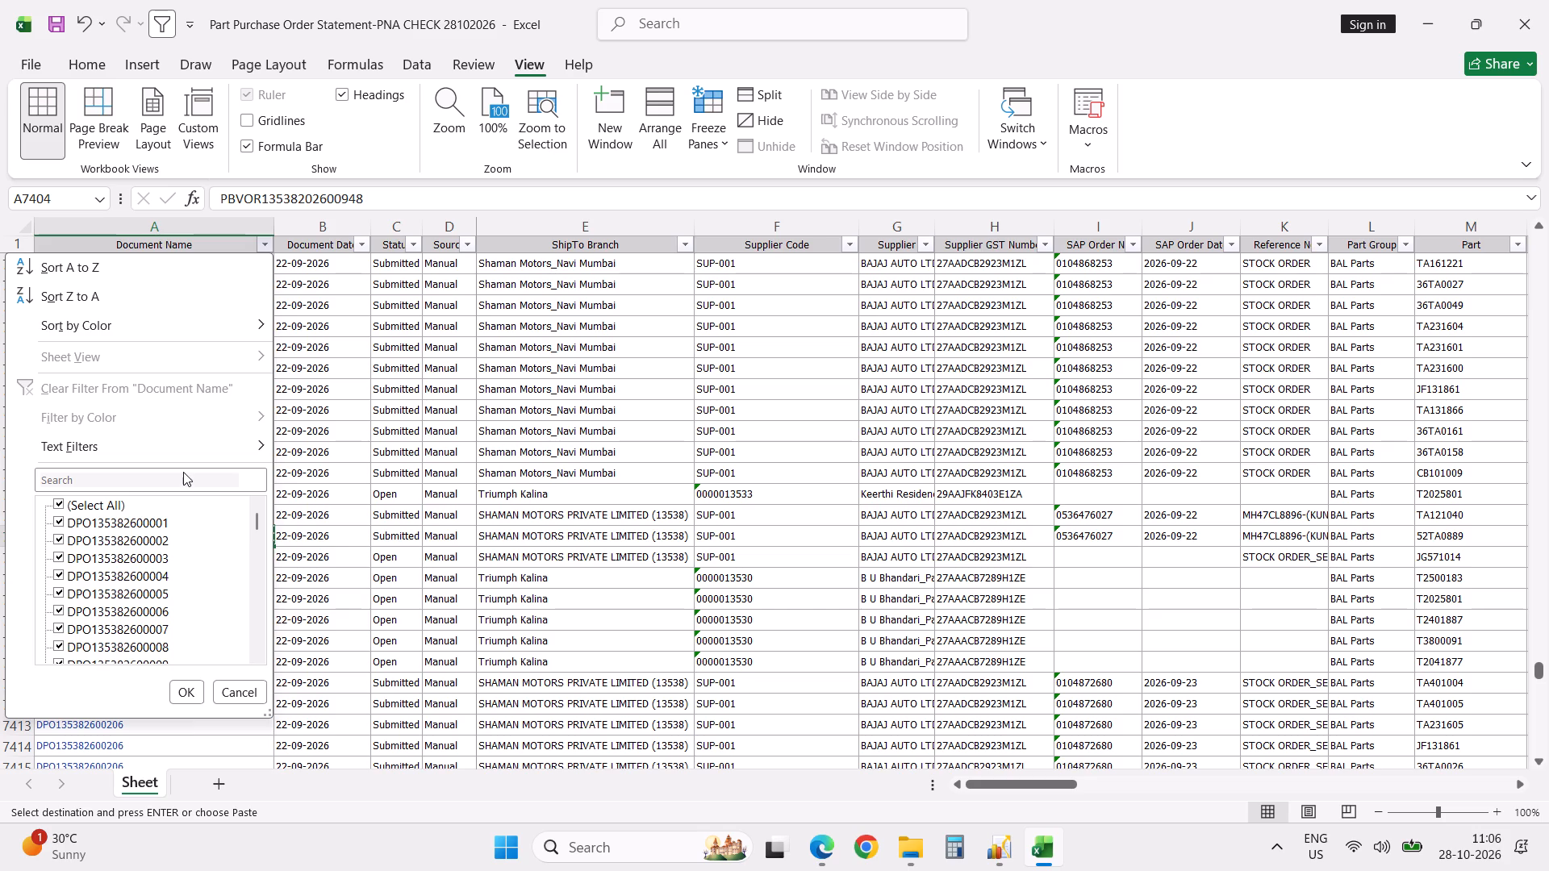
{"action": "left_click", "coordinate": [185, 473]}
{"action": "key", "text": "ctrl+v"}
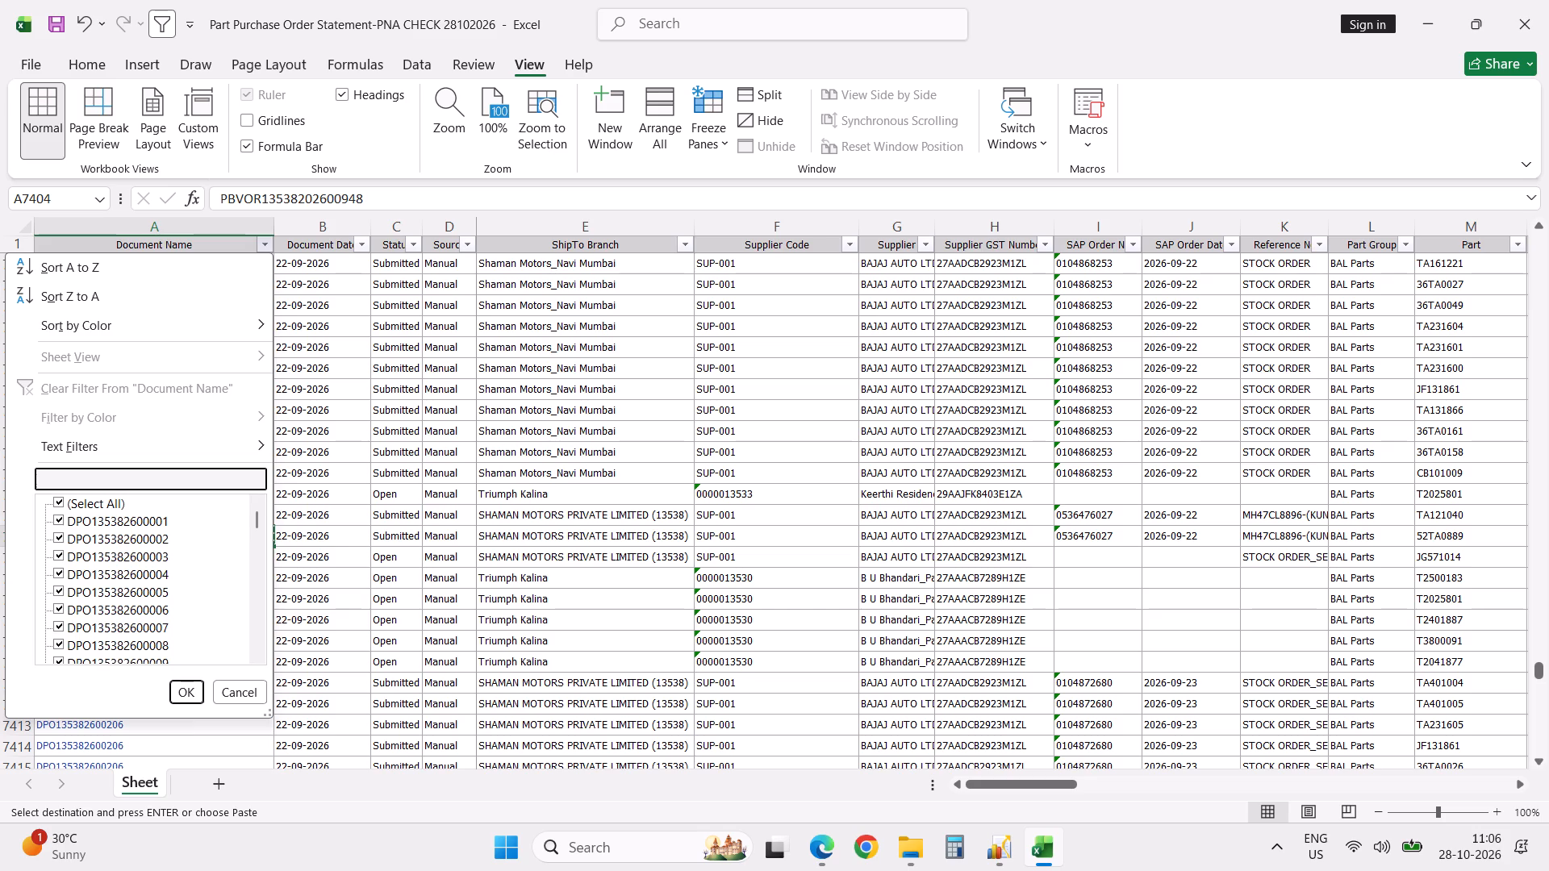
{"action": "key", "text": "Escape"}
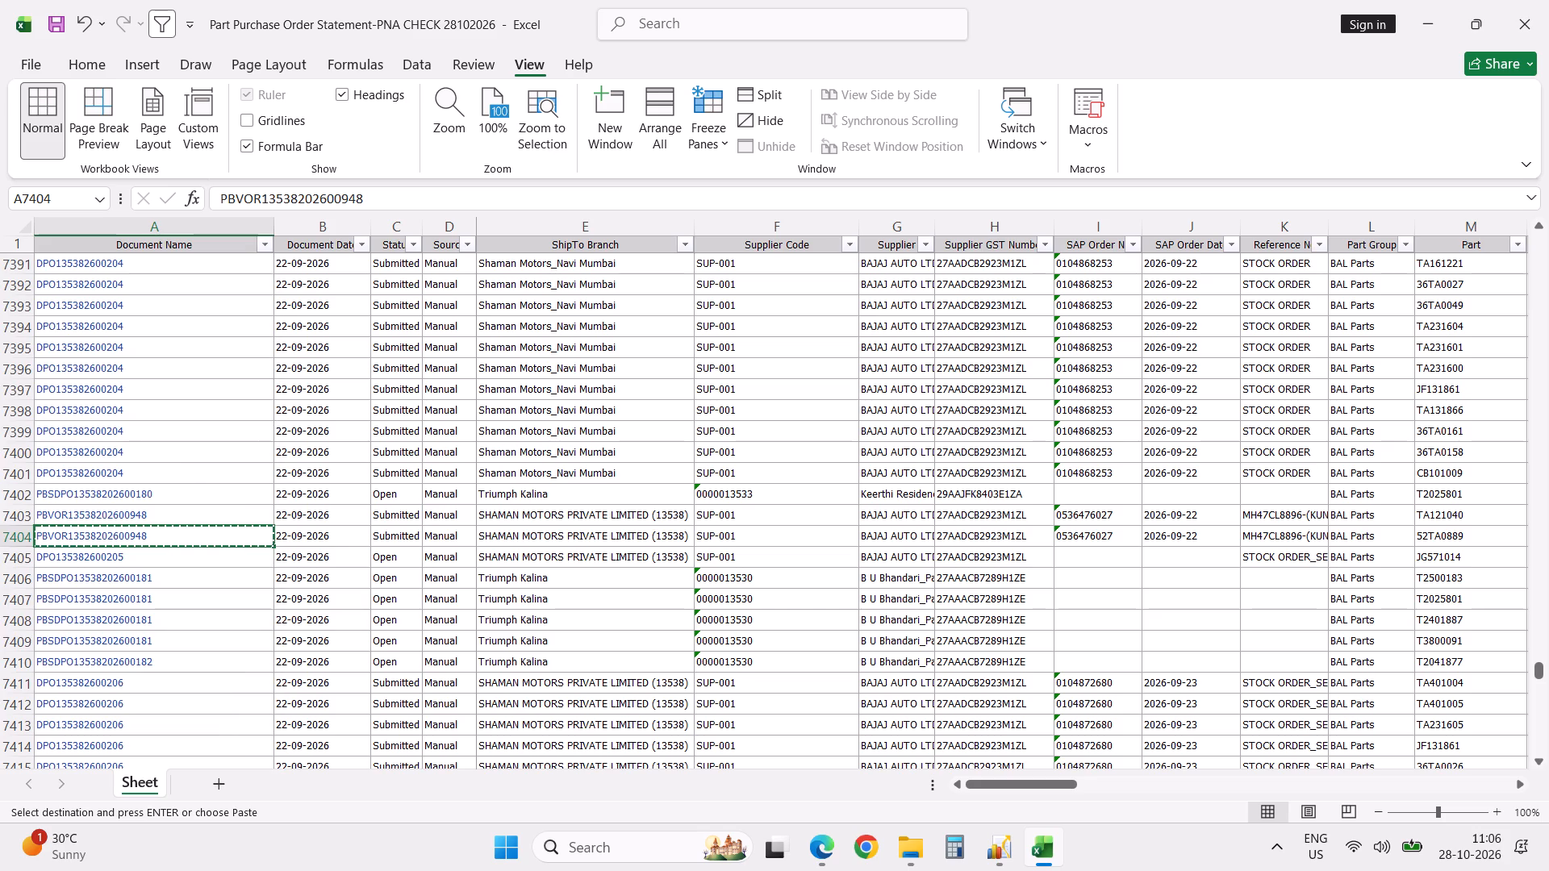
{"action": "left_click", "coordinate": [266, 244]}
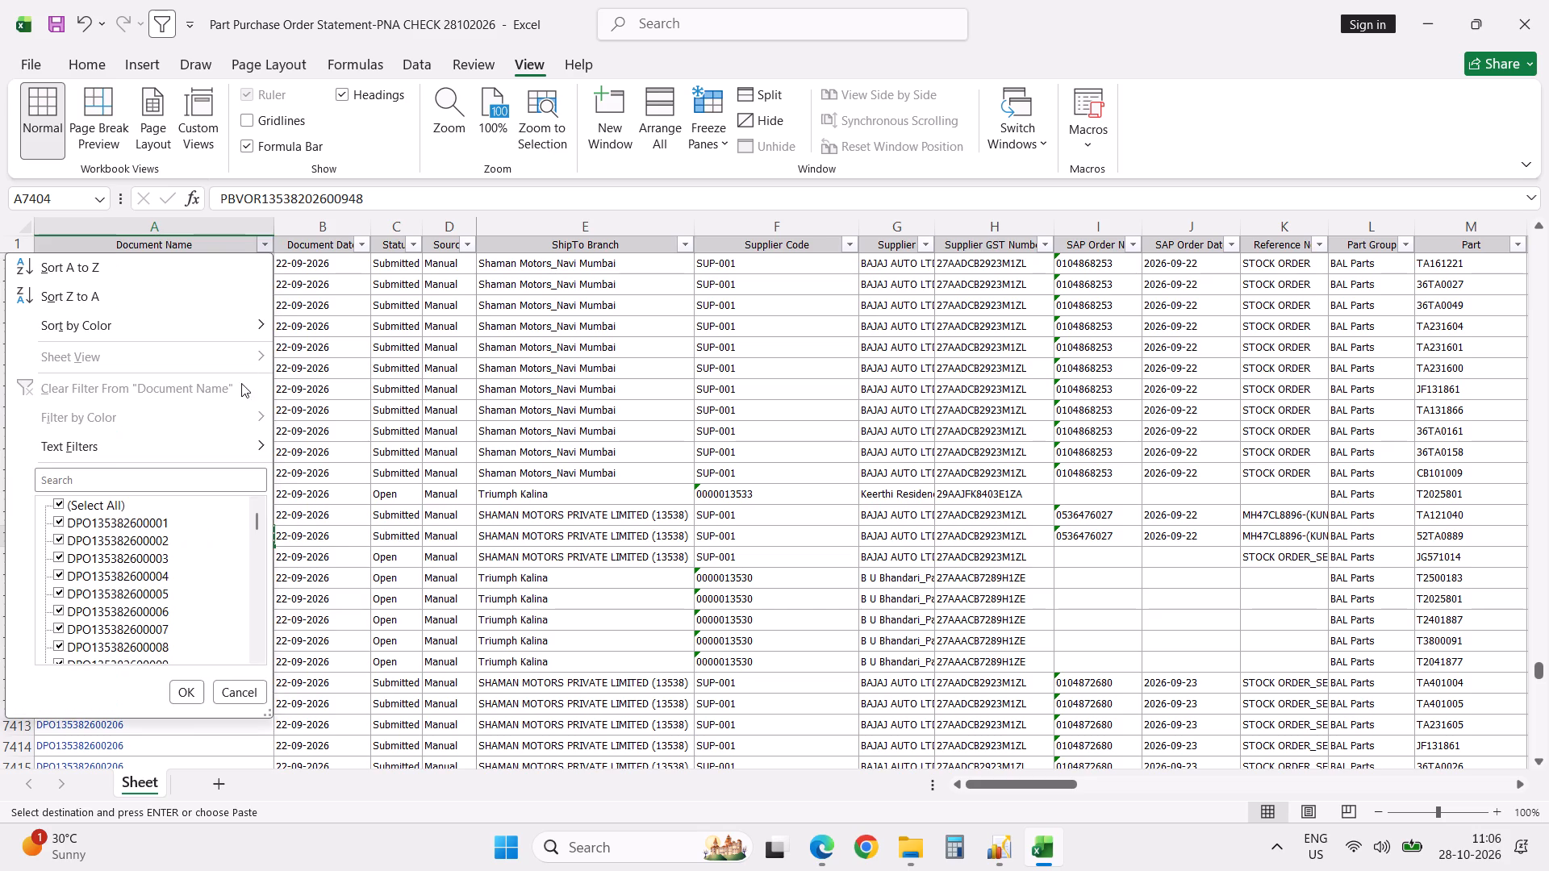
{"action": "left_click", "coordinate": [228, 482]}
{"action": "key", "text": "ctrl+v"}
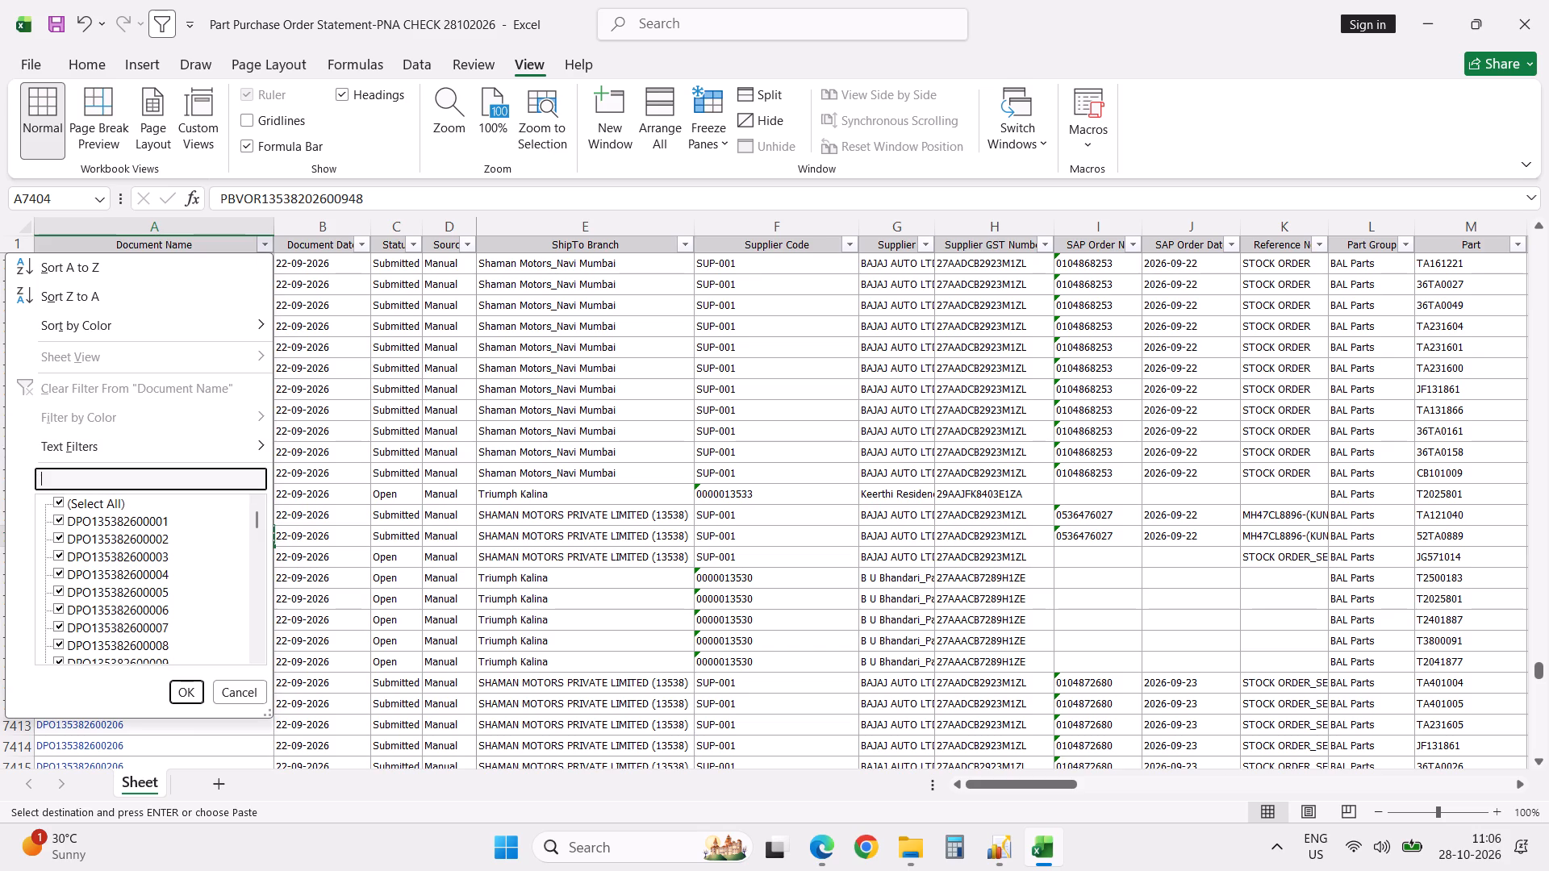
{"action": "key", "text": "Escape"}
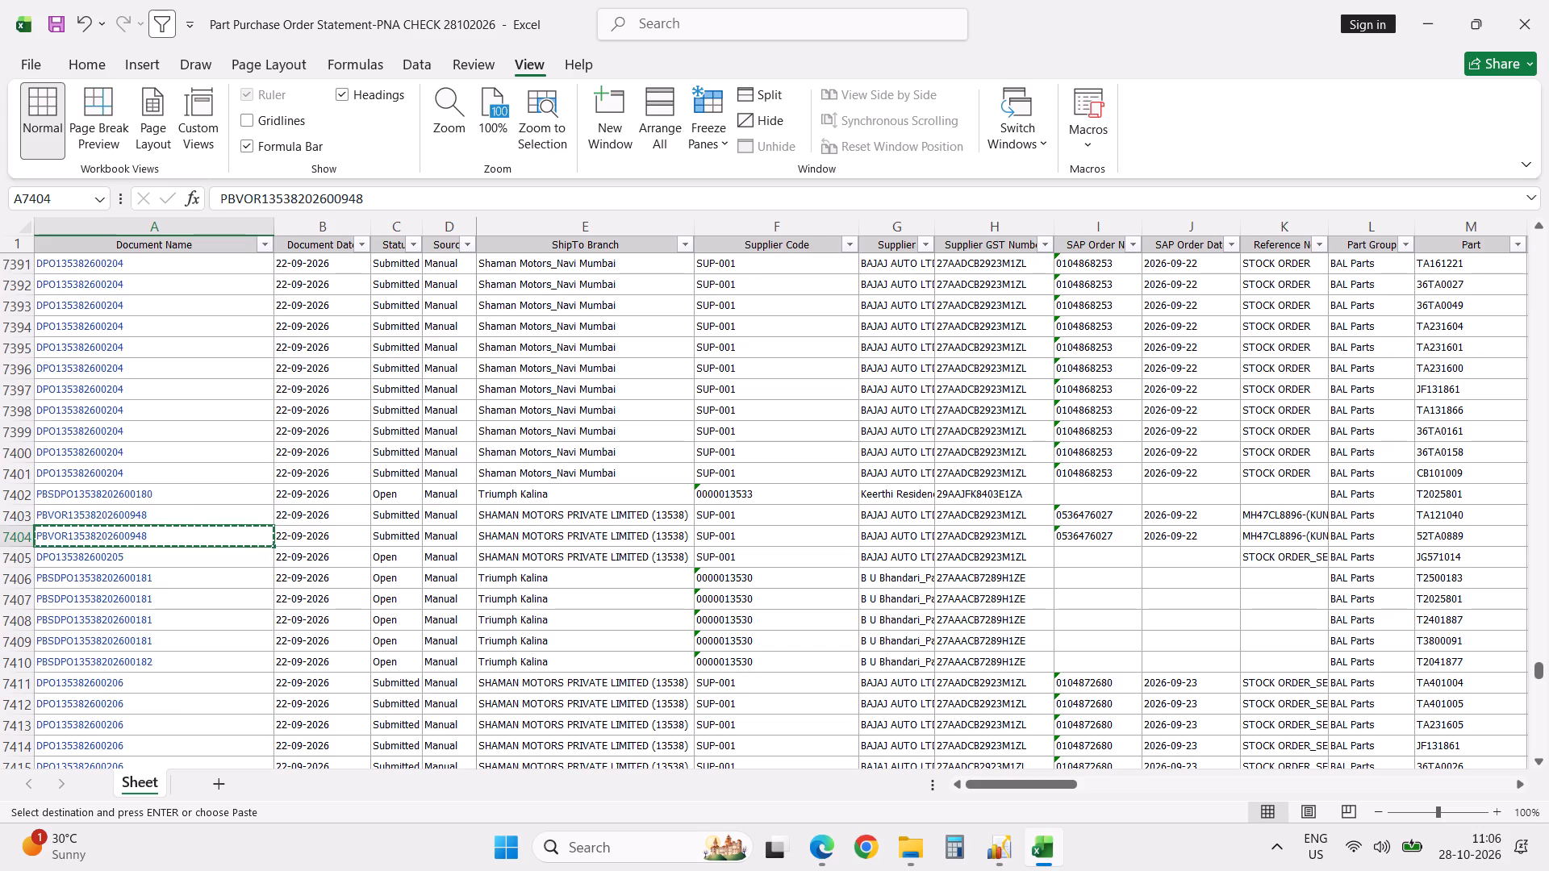
{"action": "left_click", "coordinate": [185, 606]}
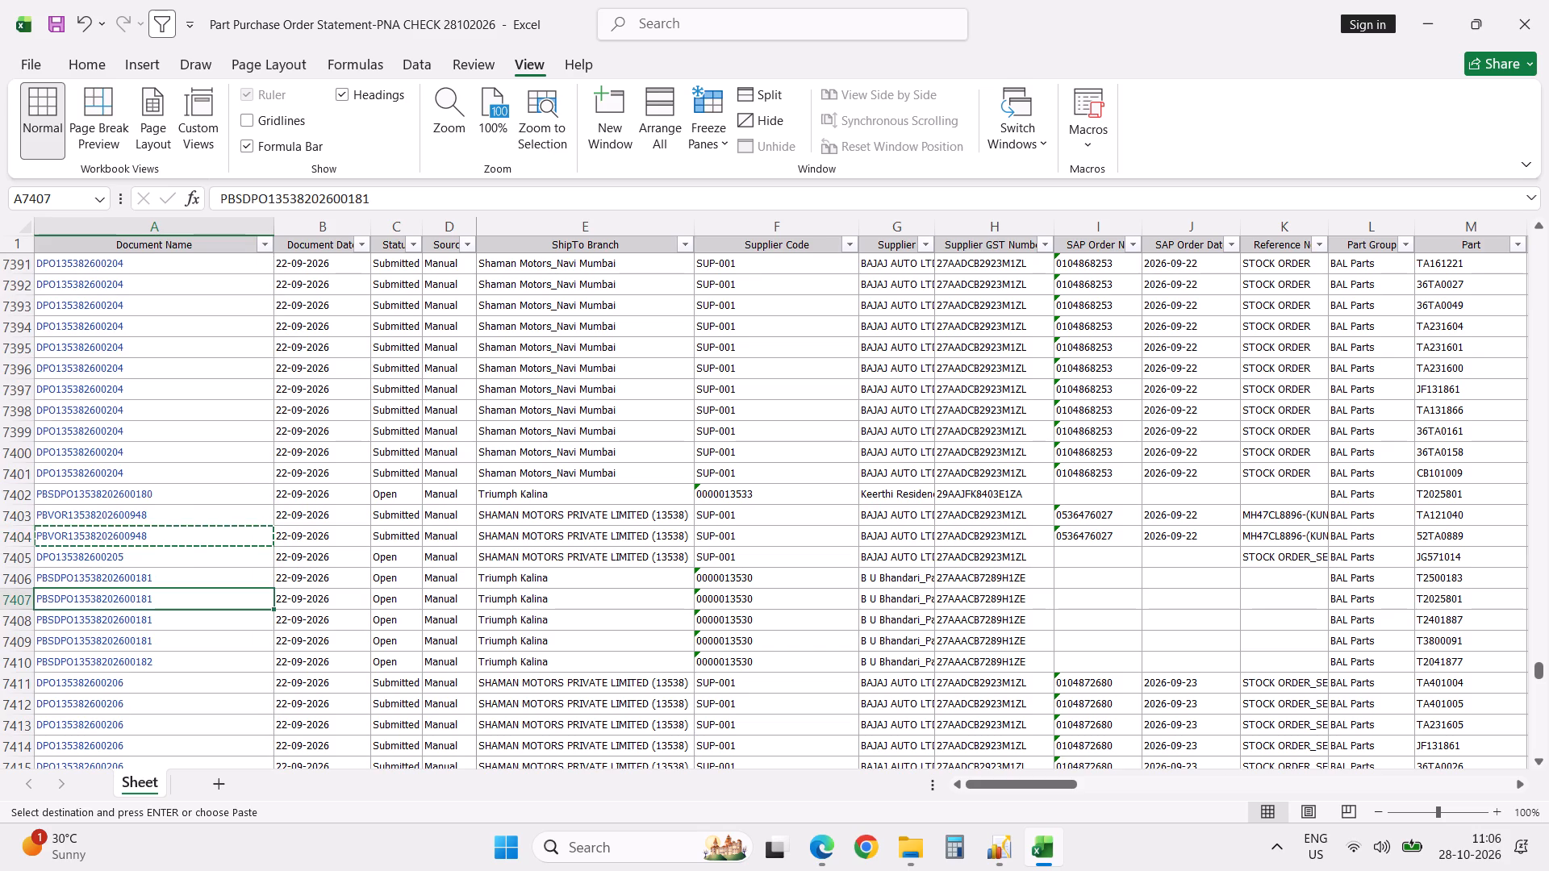
{"action": "left_click", "coordinate": [201, 529]}
{"action": "left_click", "coordinate": [202, 513]}
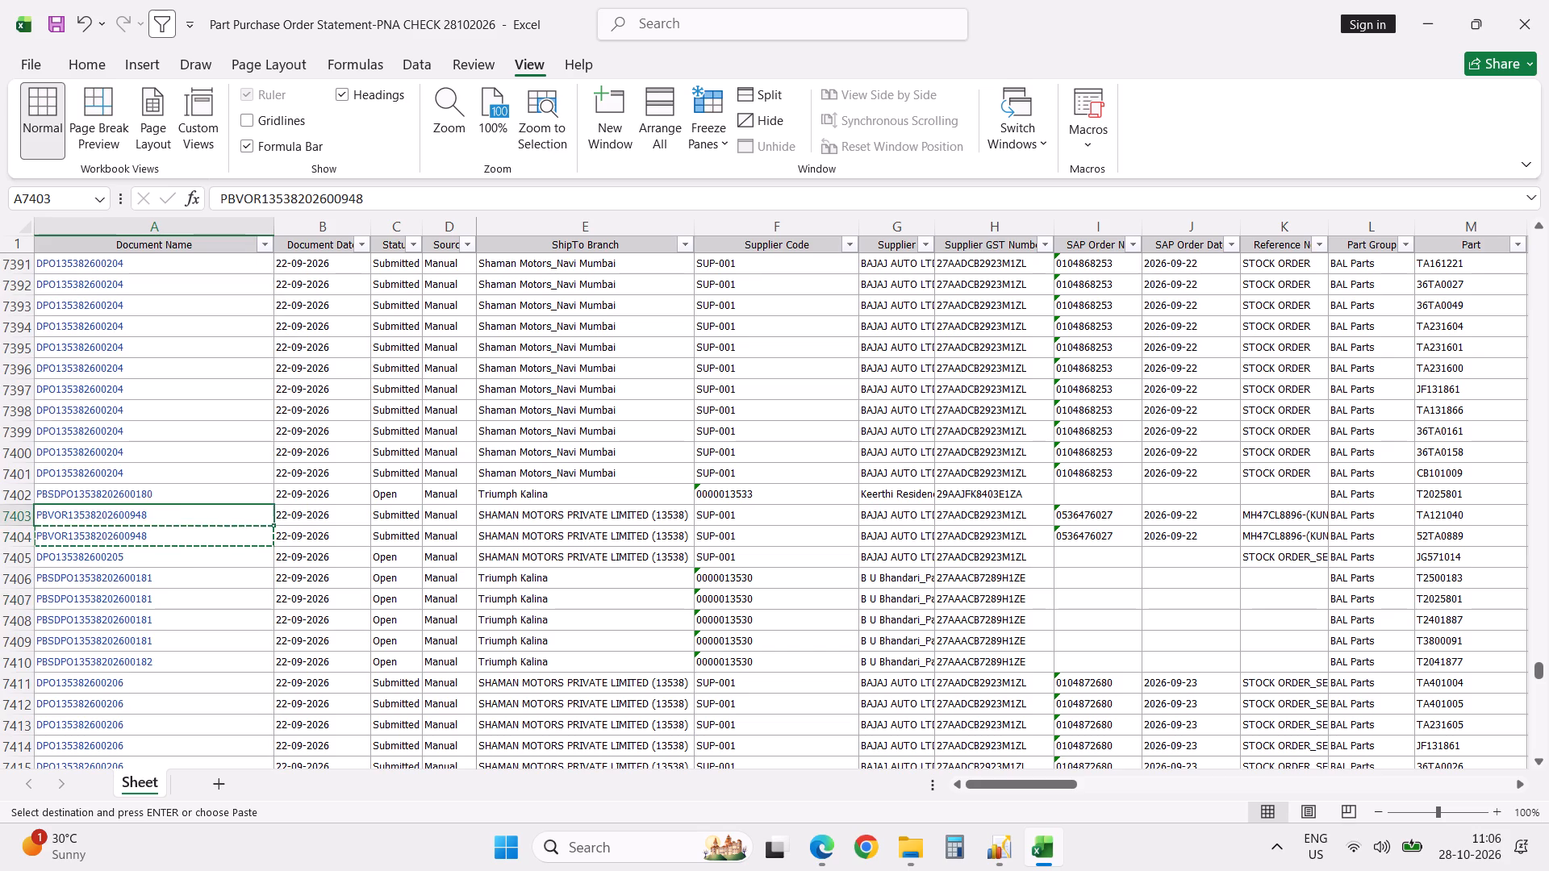
{"action": "key", "text": "ctrl+c"}
{"action": "left_click", "coordinate": [265, 245]}
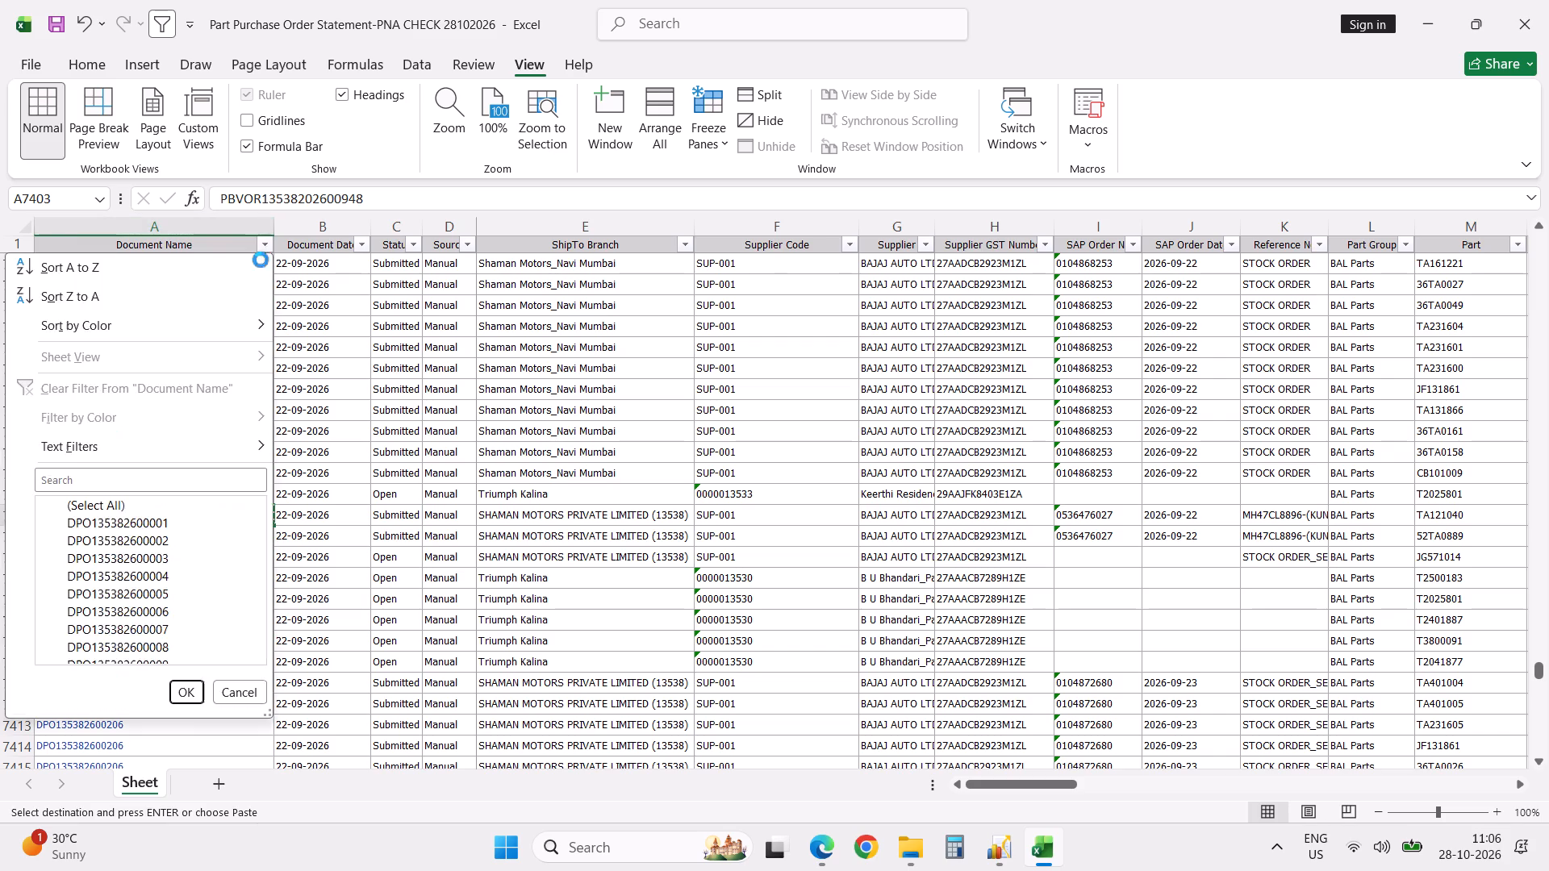
{"action": "left_click", "coordinate": [217, 480]}
{"action": "key", "text": "ctrl+v"}
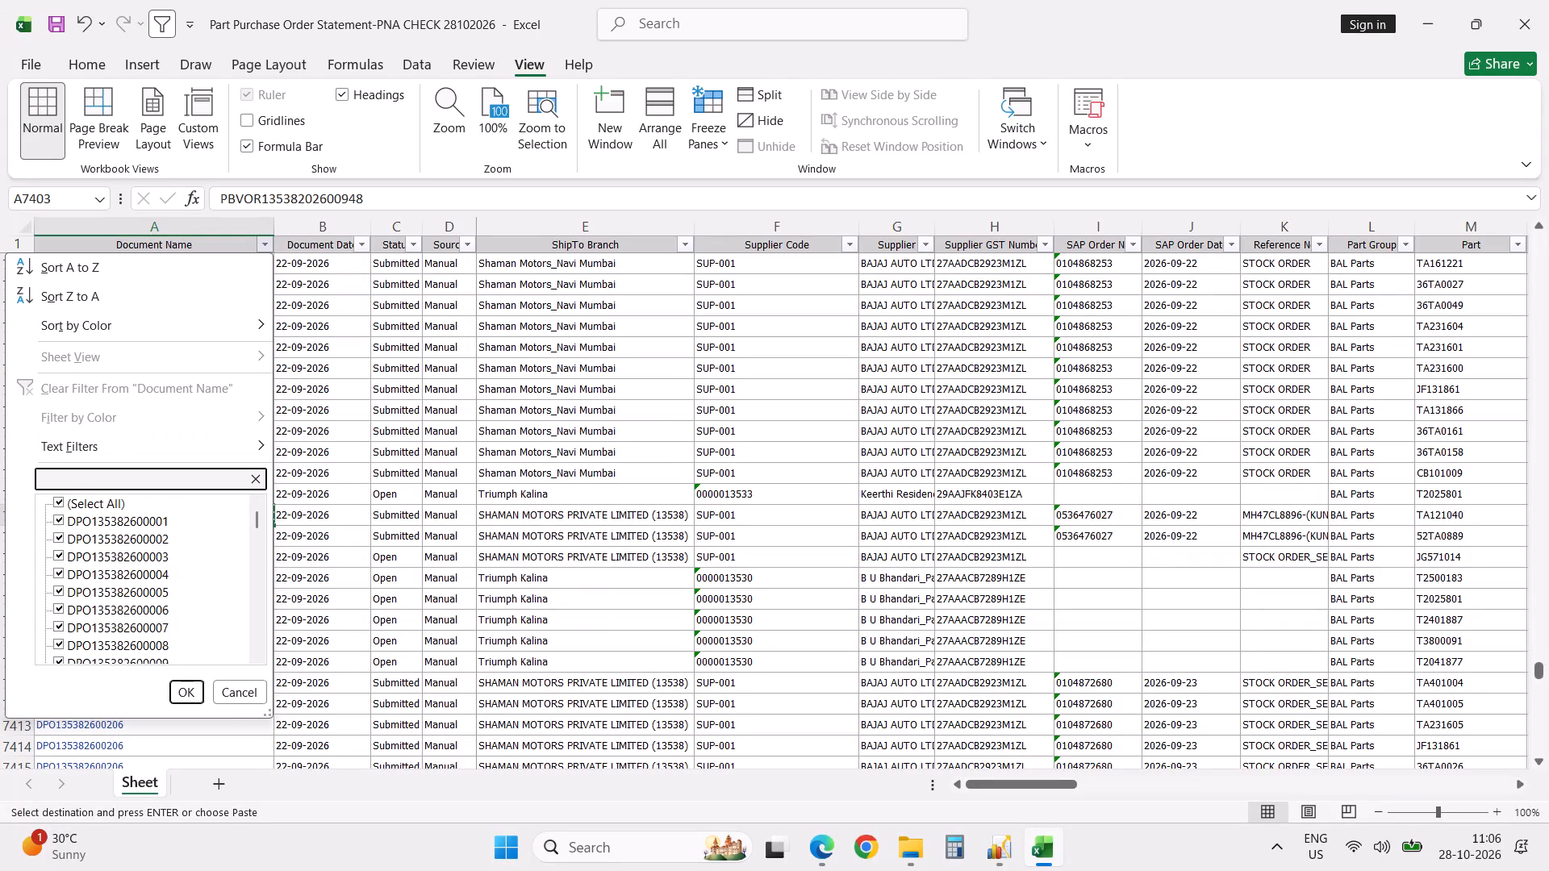
{"action": "key", "text": "Return"}
{"action": "key", "text": "Down"}
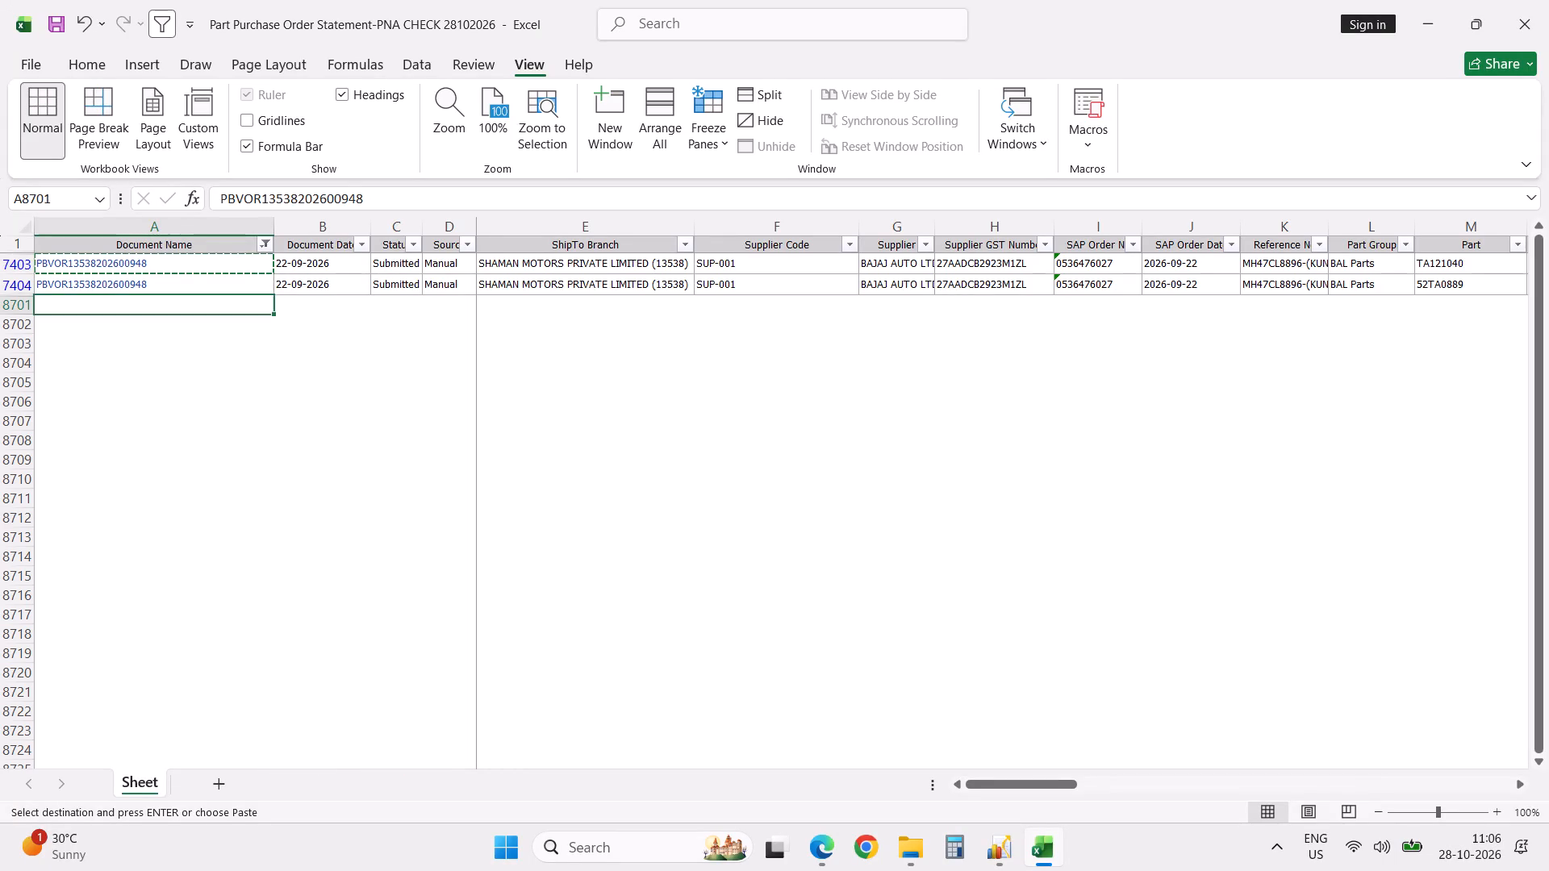
{"action": "key", "text": "Down"}
{"action": "key", "text": "Up"}
{"action": "key", "text": "Up"}
{"action": "key", "text": "Up"}
{"action": "key", "text": "Escape"}
Examine the filtered order's quantity, invoice, back order, in-transit and GRN columns, and compare them with the job card remark in Edge.
{"action": "key", "text": "Down"}
{"action": "key", "text": "Right"}
{"action": "key", "text": "Right"}
{"action": "key", "text": "Right"}
{"action": "key", "text": "Right"}
{"action": "key", "text": "Right"}
{"action": "key", "text": "Right"}
{"action": "key", "text": "Right"}
{"action": "key", "text": "Right"}
{"action": "key", "text": "Right"}
{"action": "key", "text": "Right"}
{"action": "key", "text": "Right"}
{"action": "key", "text": "Right"}
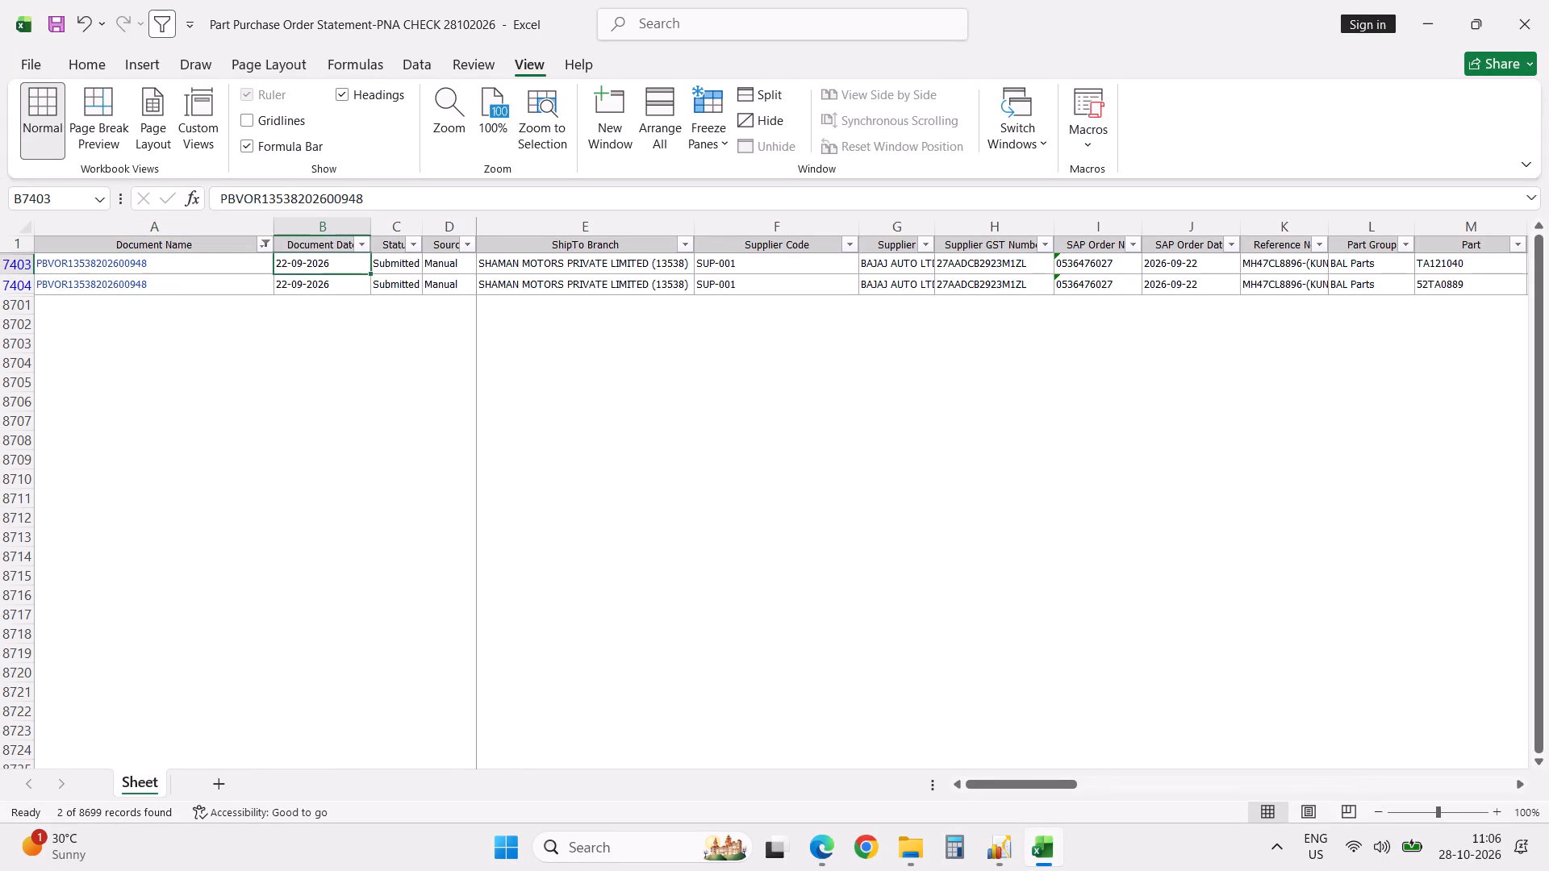
{"action": "key", "text": "Right"}
{"action": "key", "text": "Right"}
{"action": "key", "text": "Right"}
{"action": "key", "text": "Right"}
{"action": "key", "text": "Right"}
{"action": "key", "text": "Right"}
{"action": "key", "text": "Right"}
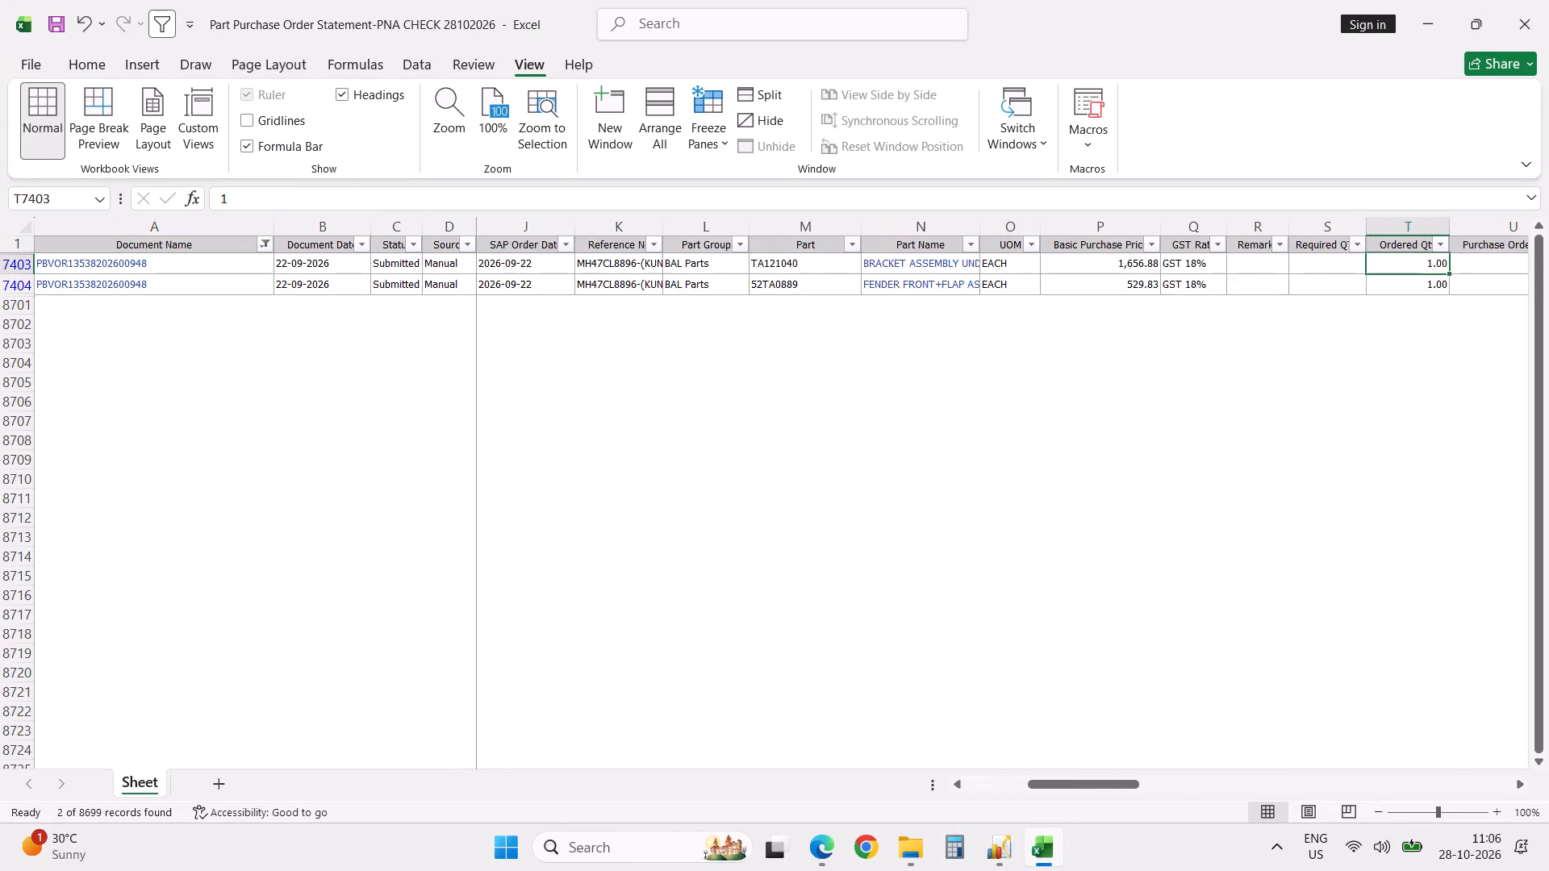
{"action": "key", "text": "Right"}
{"action": "key", "text": "Right"}
{"action": "key", "text": "Right"}
{"action": "key", "text": "Right"}
{"action": "key", "text": "Right"}
{"action": "key", "text": "Right"}
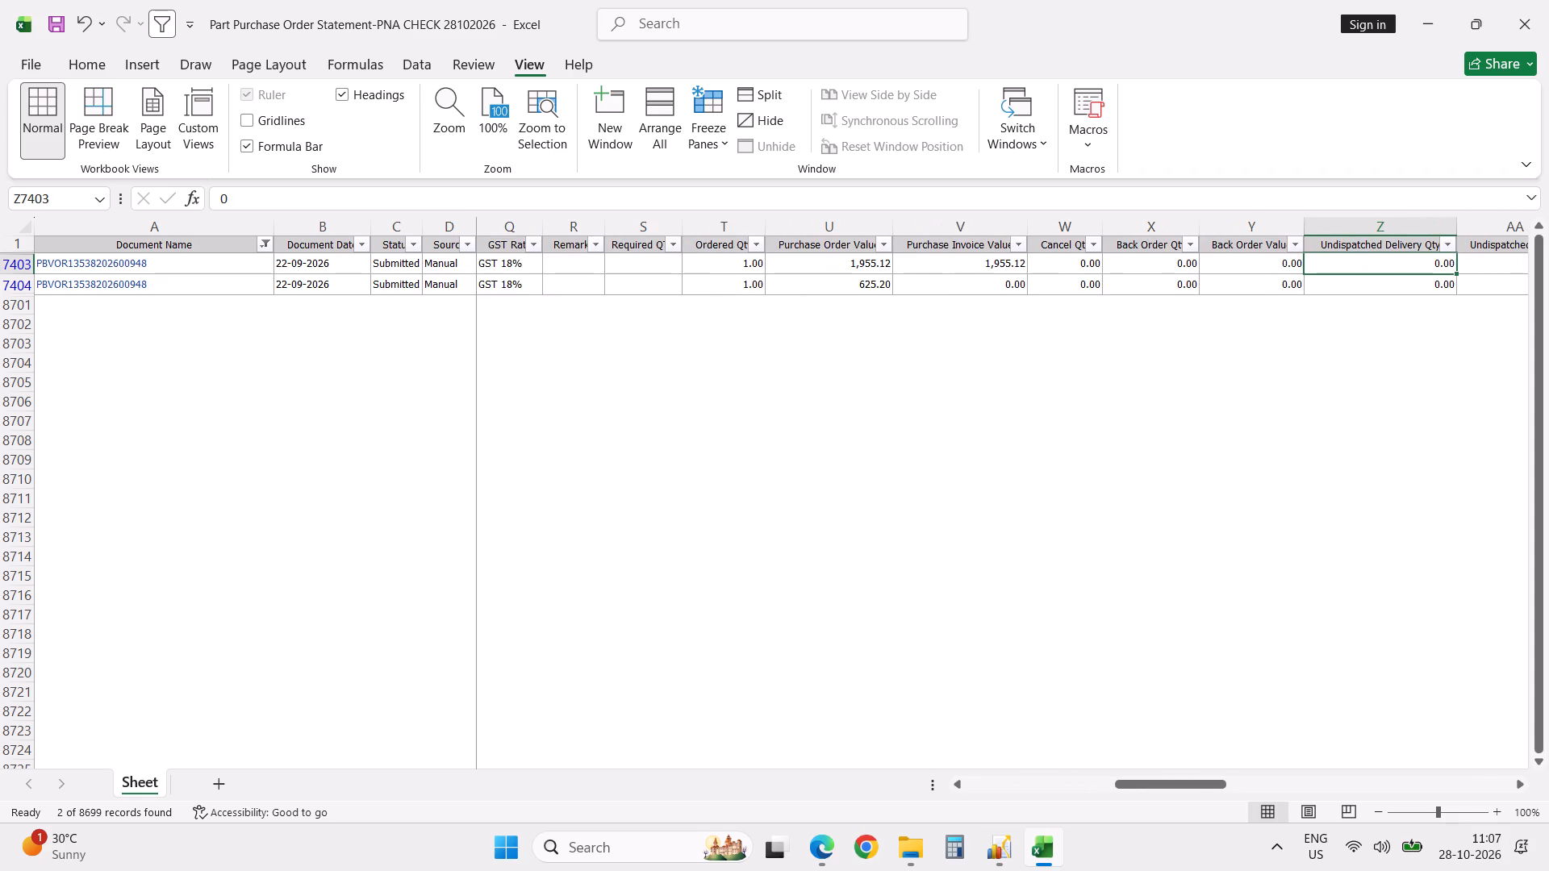
{"action": "key", "text": "Right"}
{"action": "key", "text": "Right"}
{"action": "key", "text": "Right"}
{"action": "key", "text": "Right"}
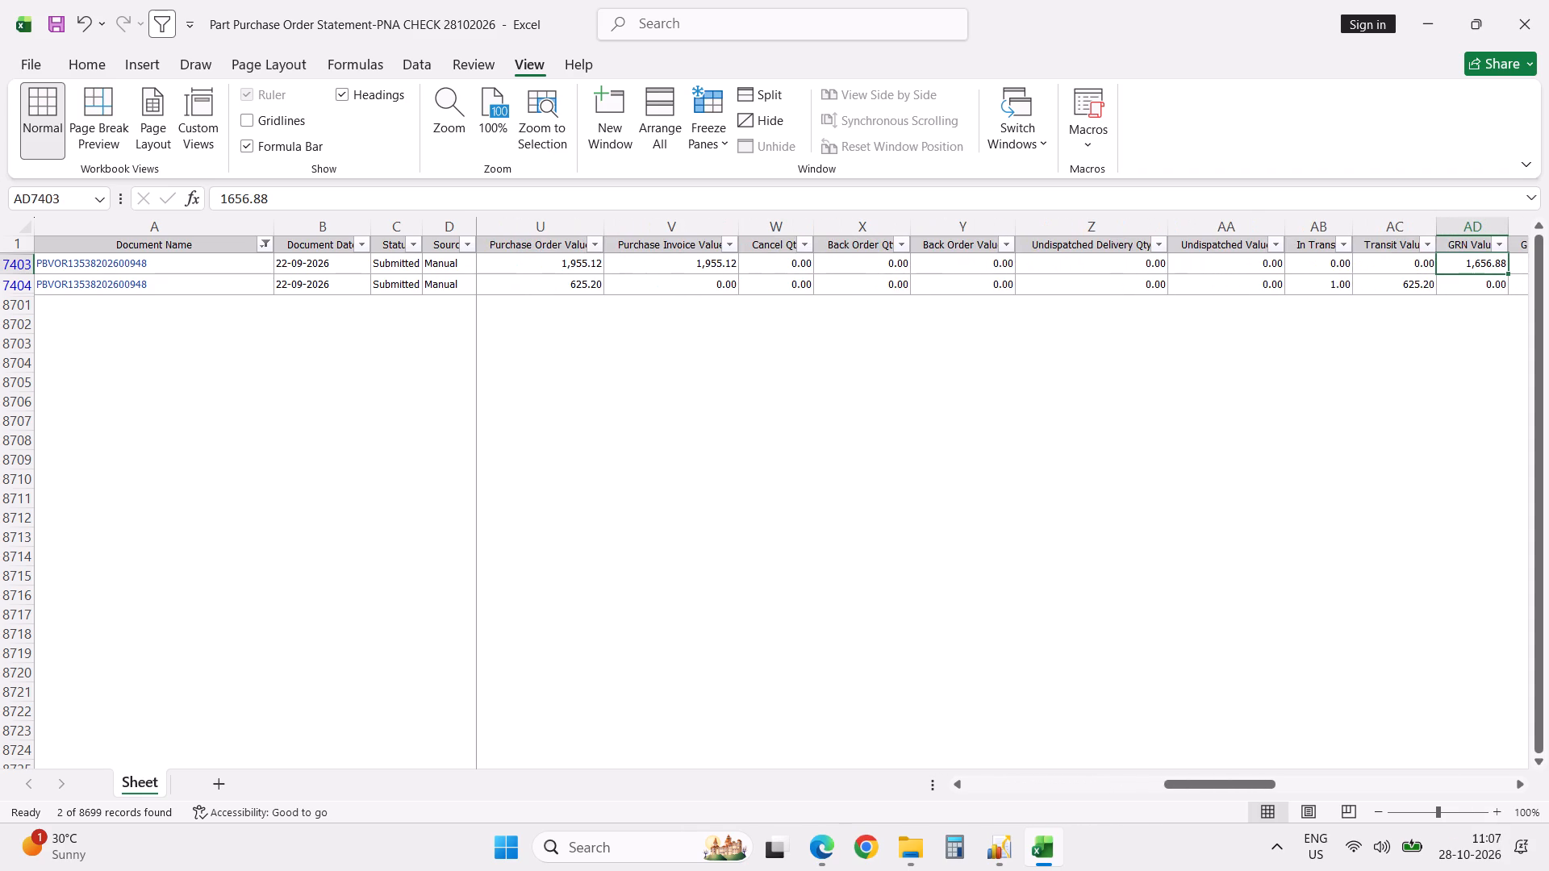
{"action": "key", "text": "Right"}
{"action": "key", "text": "Right"}
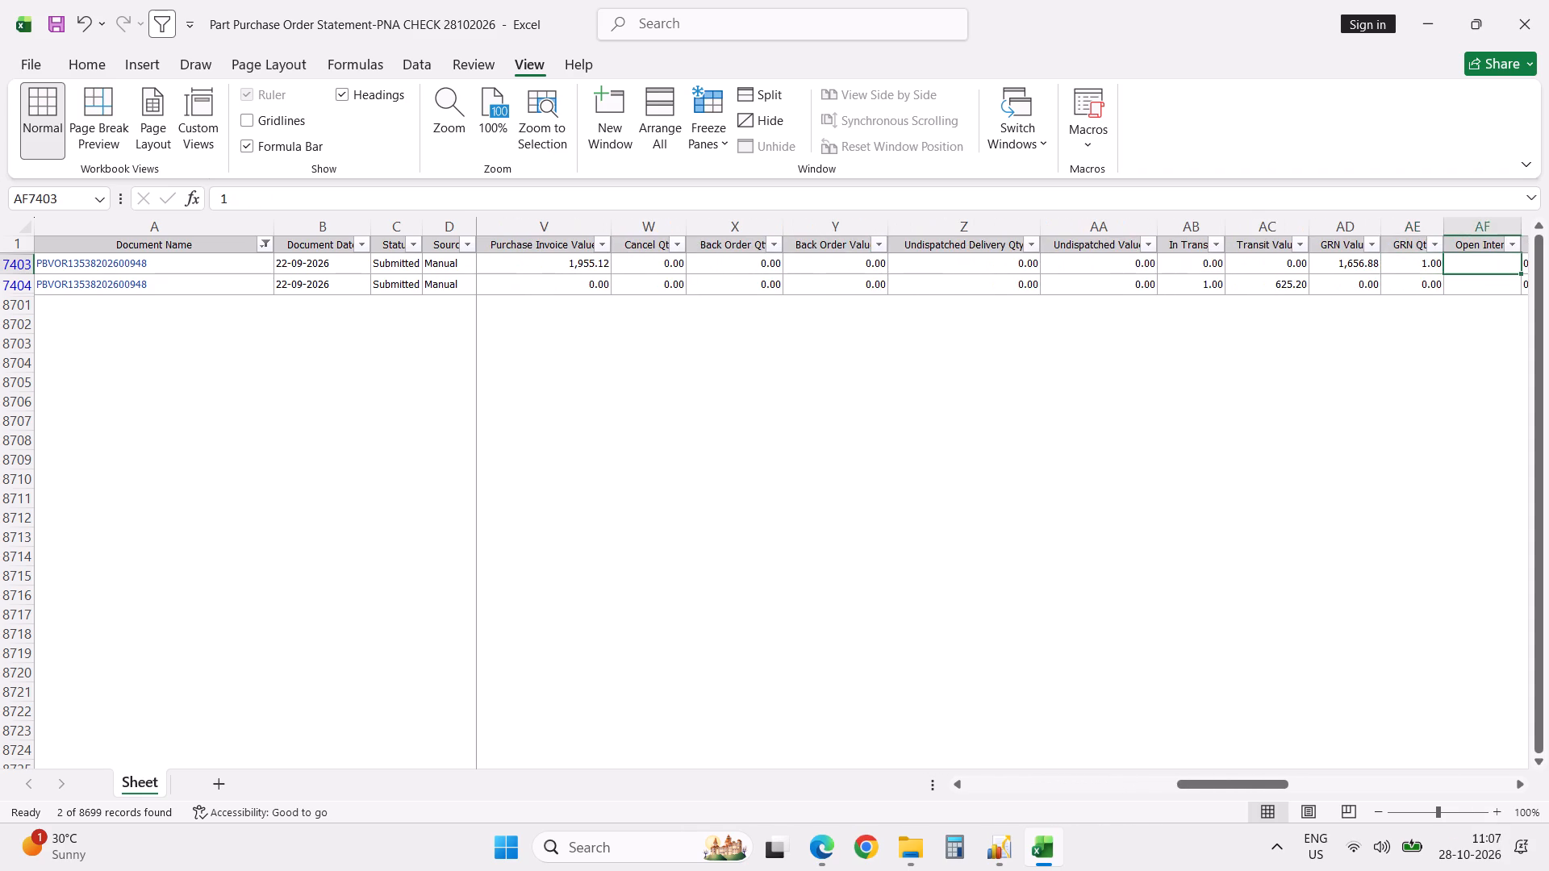
{"action": "key", "text": "Right"}
{"action": "key", "text": "Right"}
{"action": "key", "text": "Right"}
{"action": "key", "text": "Right"}
{"action": "key", "text": "Right"}
{"action": "key", "text": "Right"}
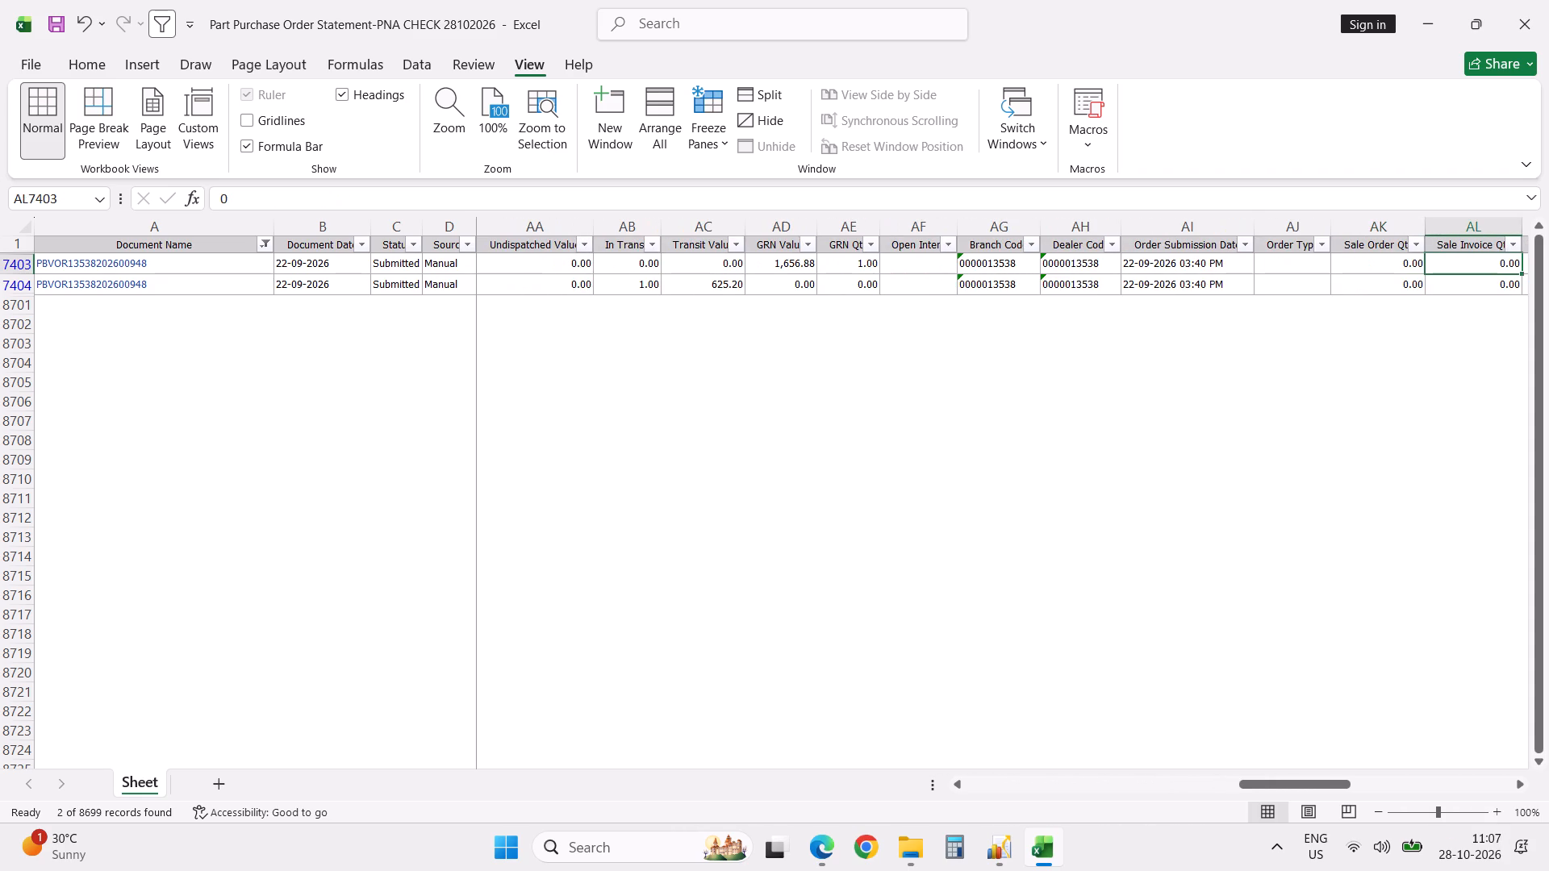
{"action": "key", "text": "Up"}
{"action": "key", "text": "ctrl+Left"}
{"action": "key", "text": "Left"}
{"action": "key", "text": "alt+Tab"}
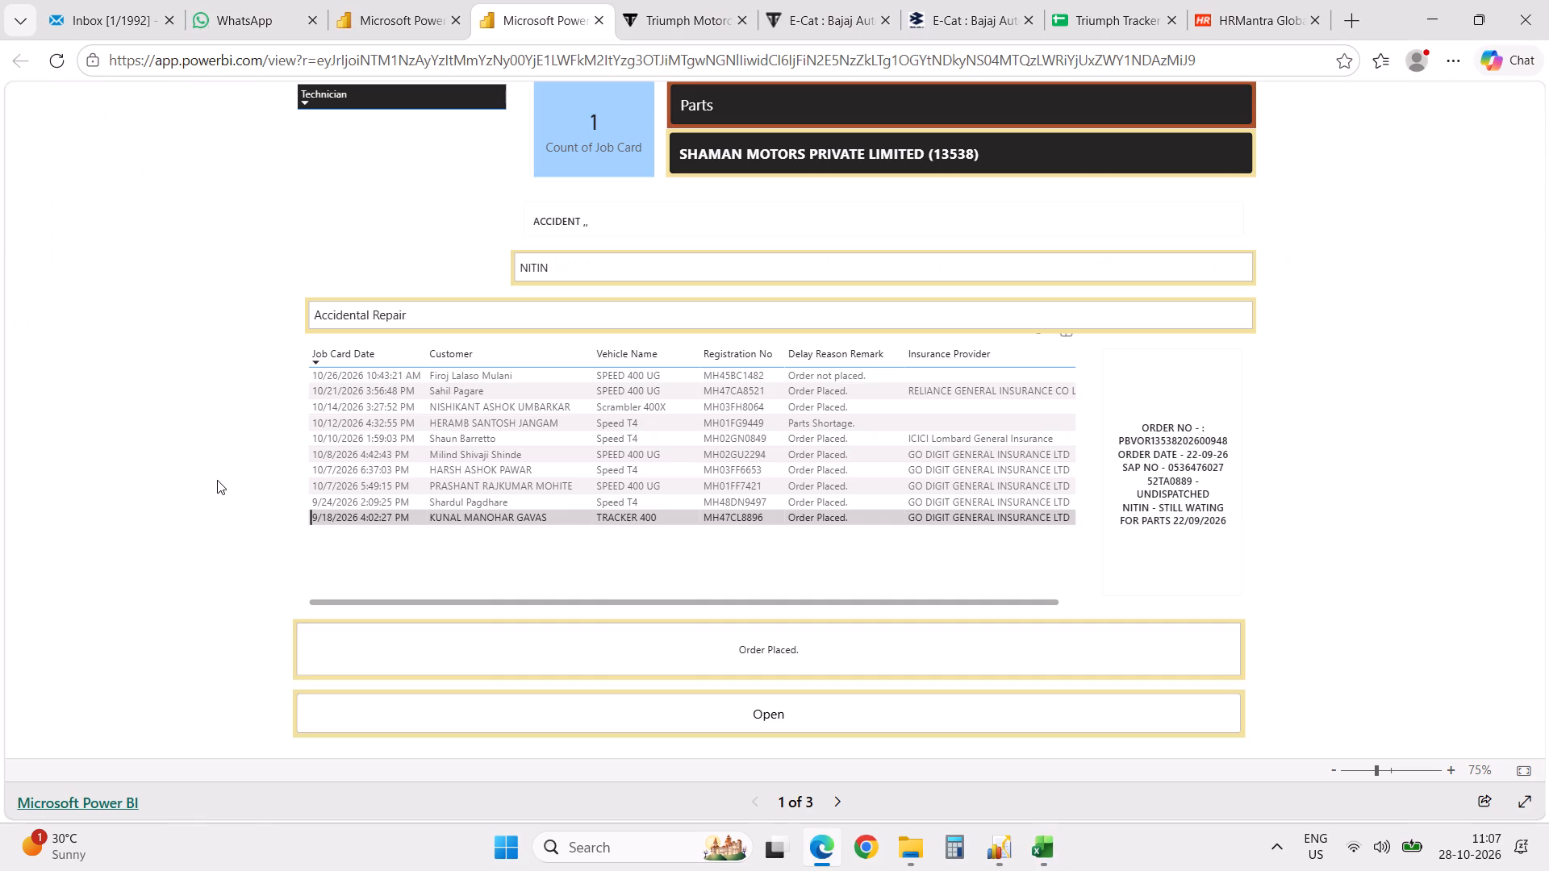
{"action": "key", "text": "alt+Tab"}
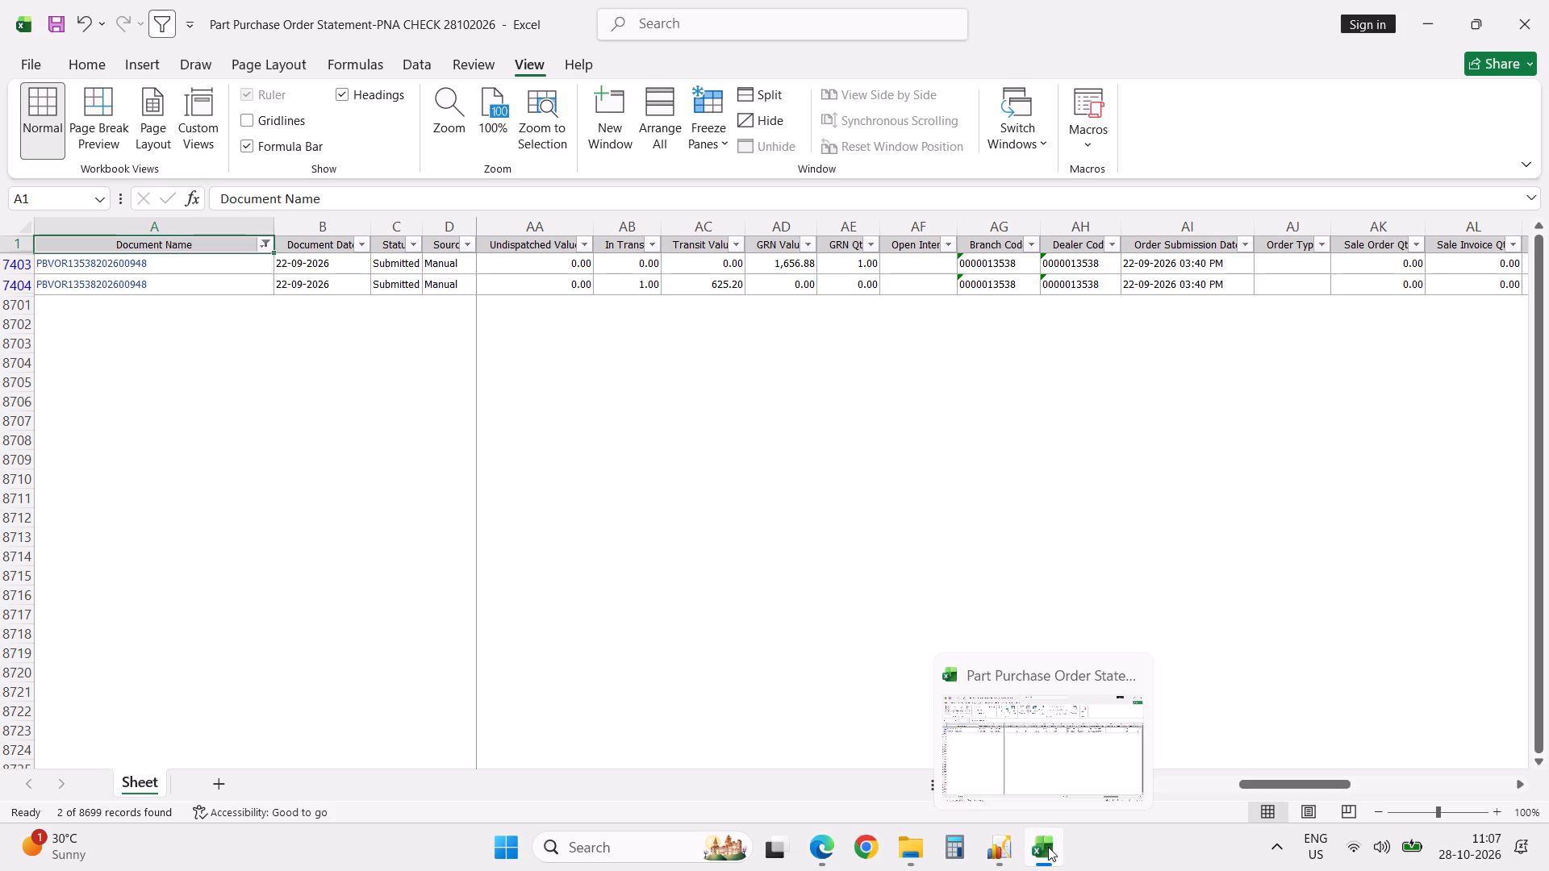
Open the recent workbook Spare In-Transit Statement-28102026.
{"action": "left_click", "coordinate": [774, 477]}
{"action": "key", "text": "alt+f"}
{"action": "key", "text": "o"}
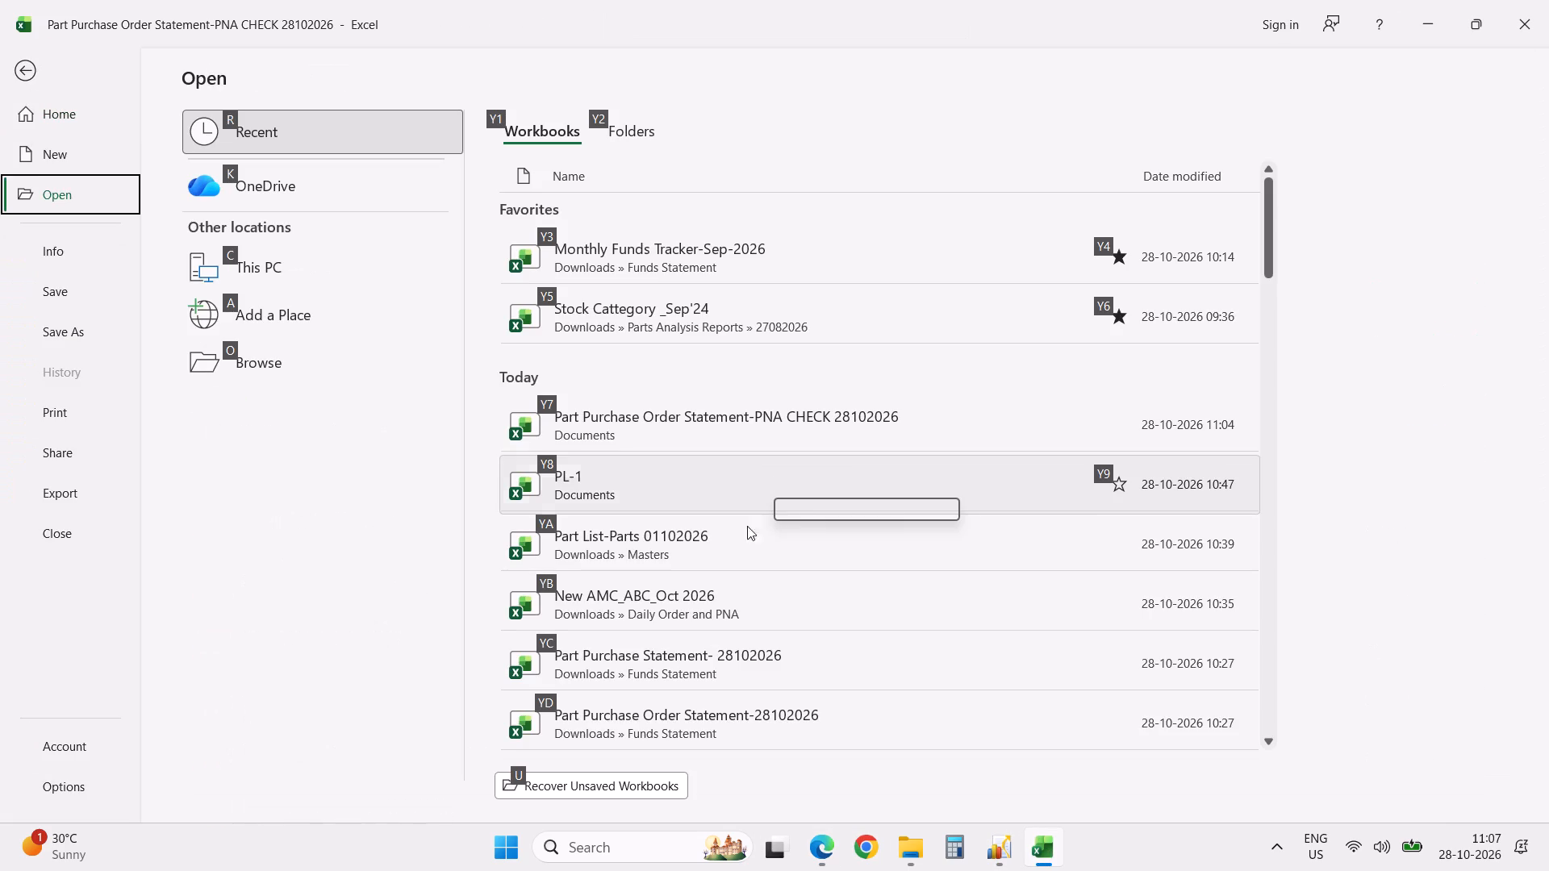
{"action": "scroll", "coordinate": [709, 646], "scroll_direction": "down", "scroll_amount": 6}
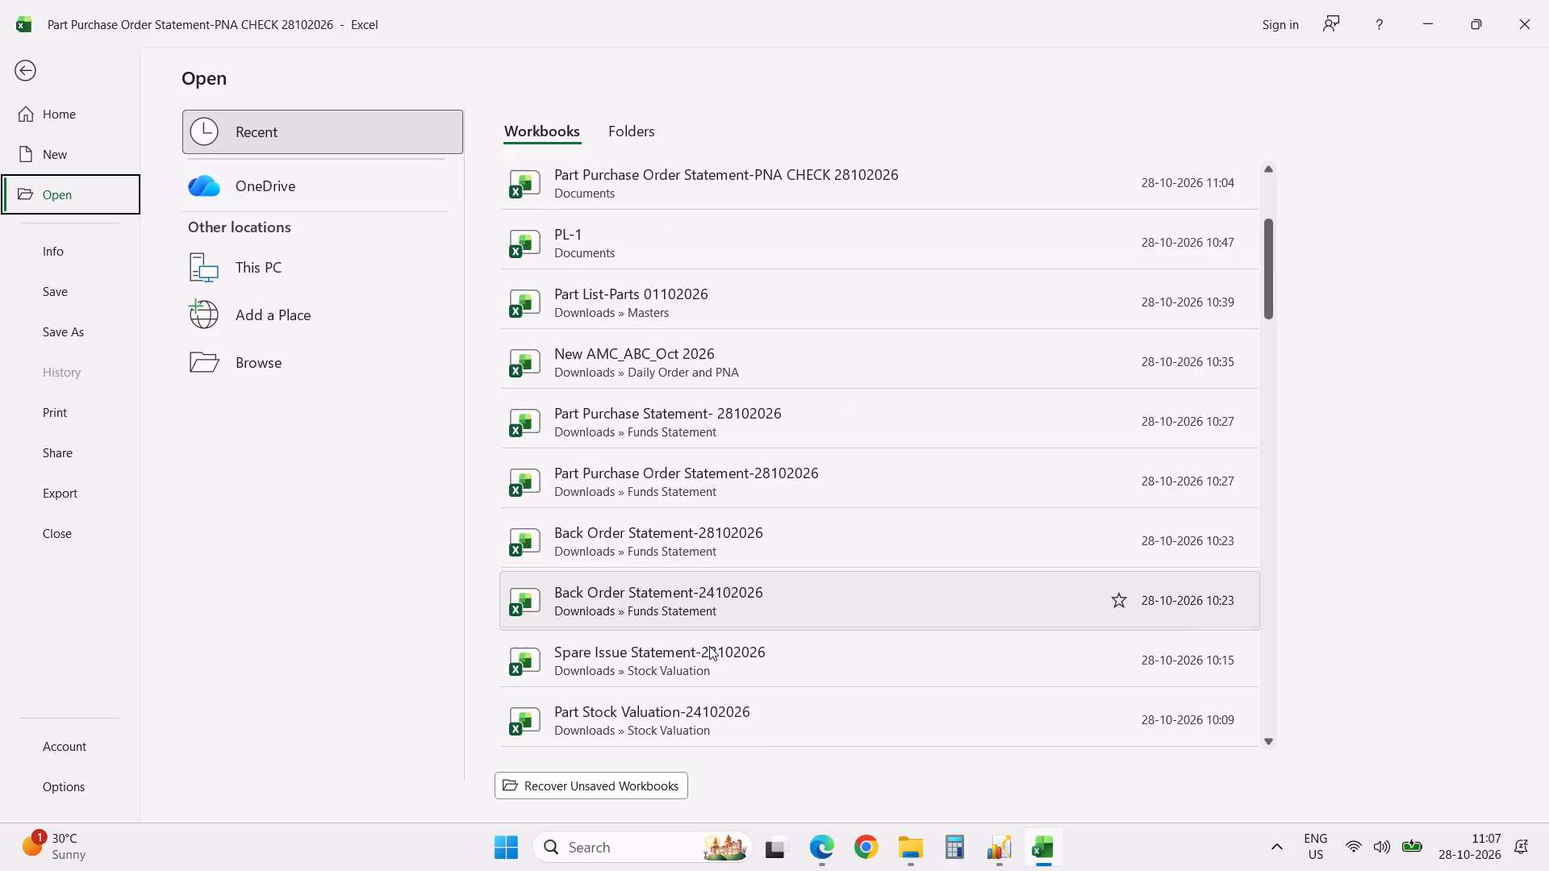
{"action": "scroll", "coordinate": [709, 646], "scroll_direction": "down", "scroll_amount": 2}
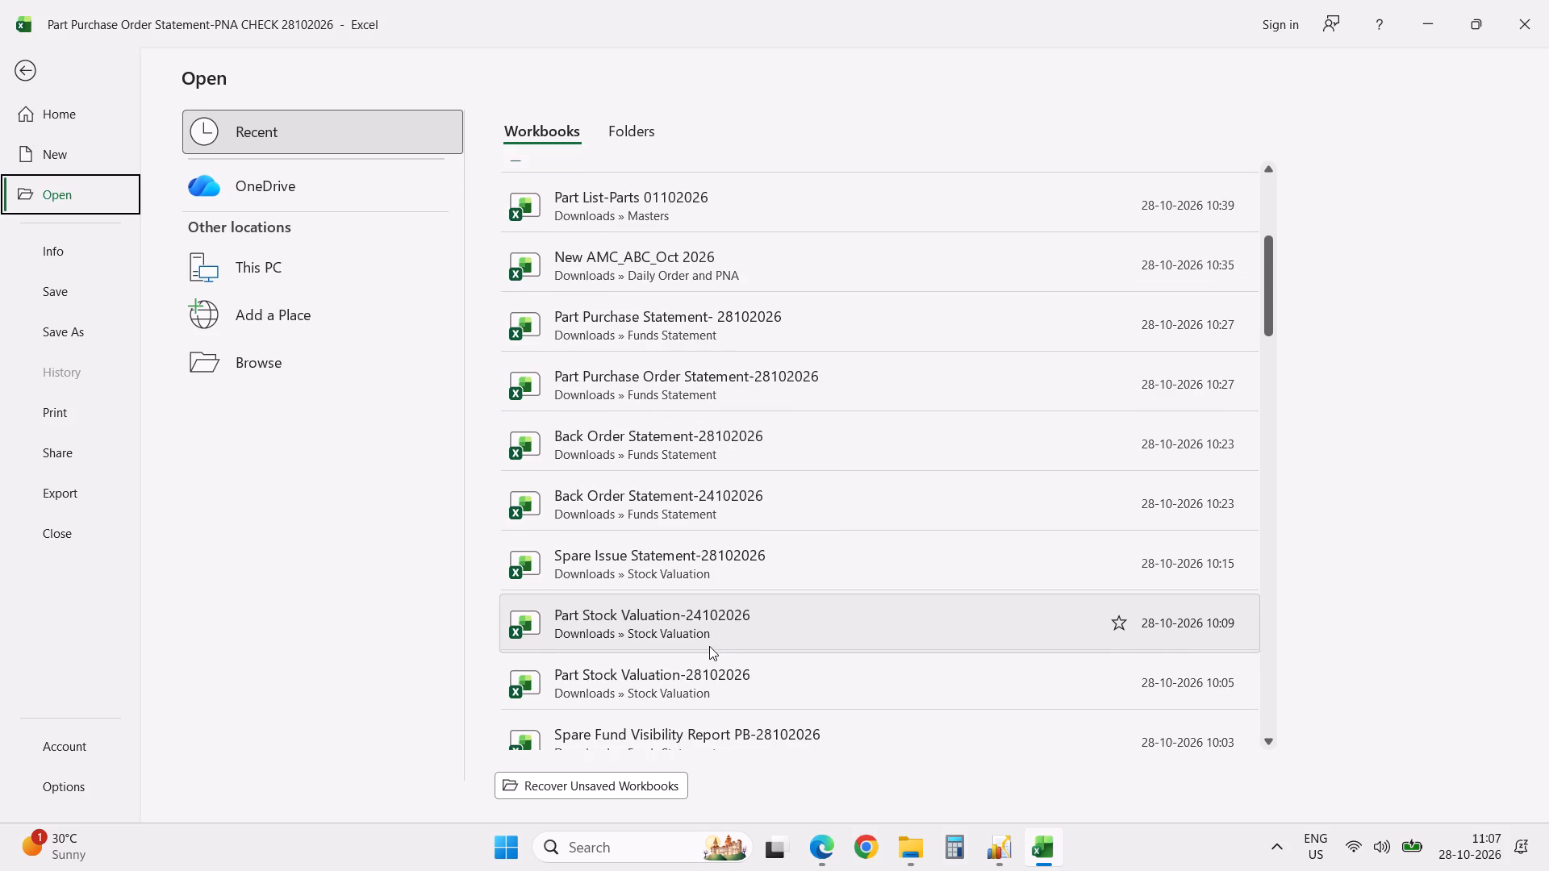
{"action": "scroll", "coordinate": [709, 646], "scroll_direction": "down", "scroll_amount": 6}
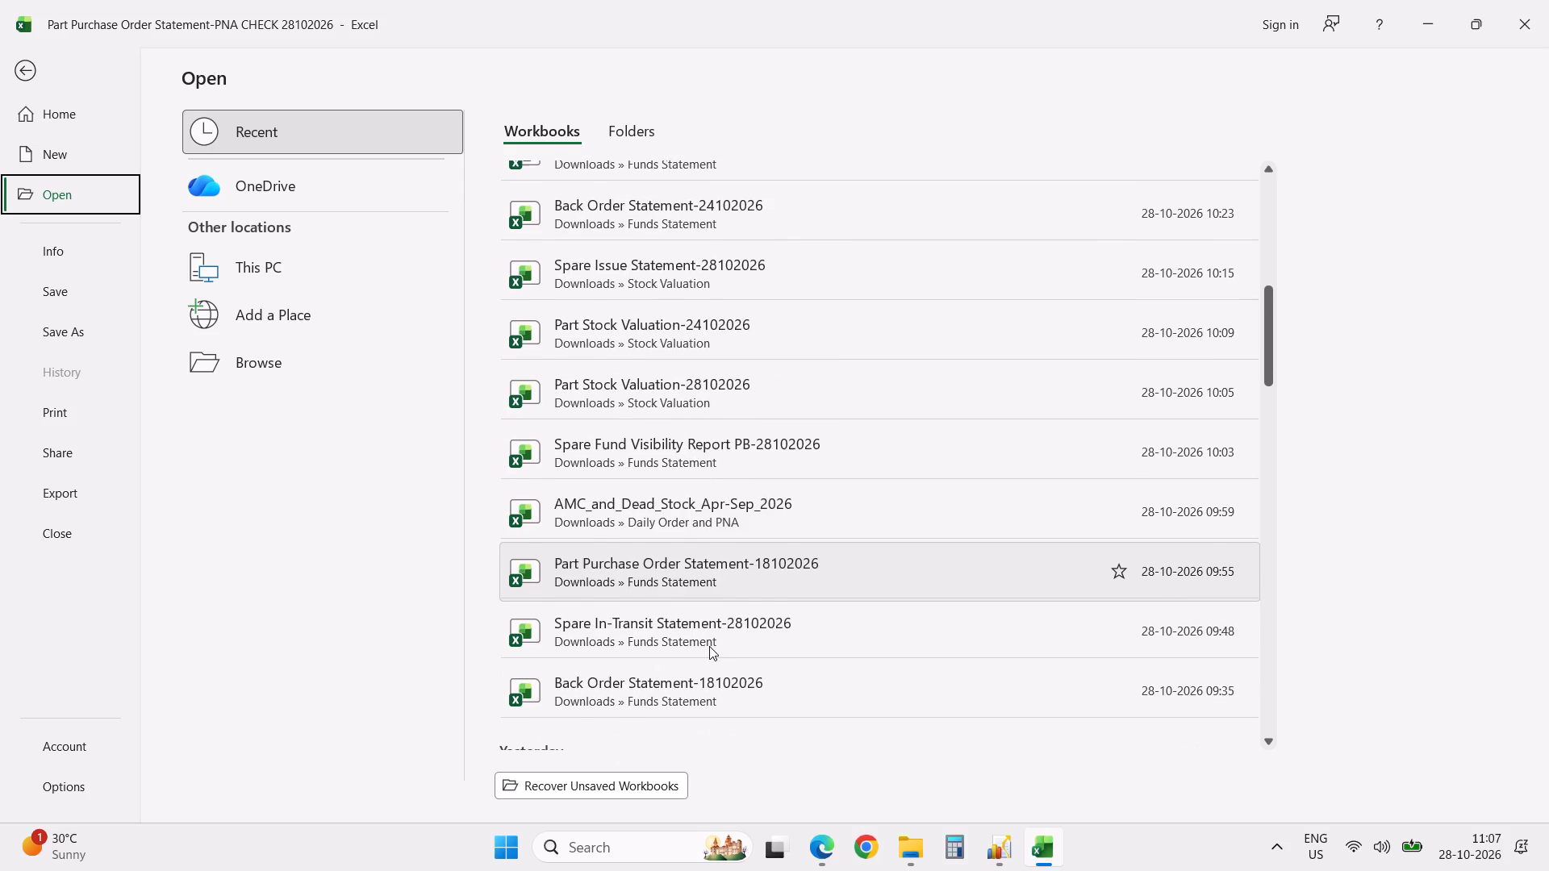
{"action": "double_click", "coordinate": [709, 646]}
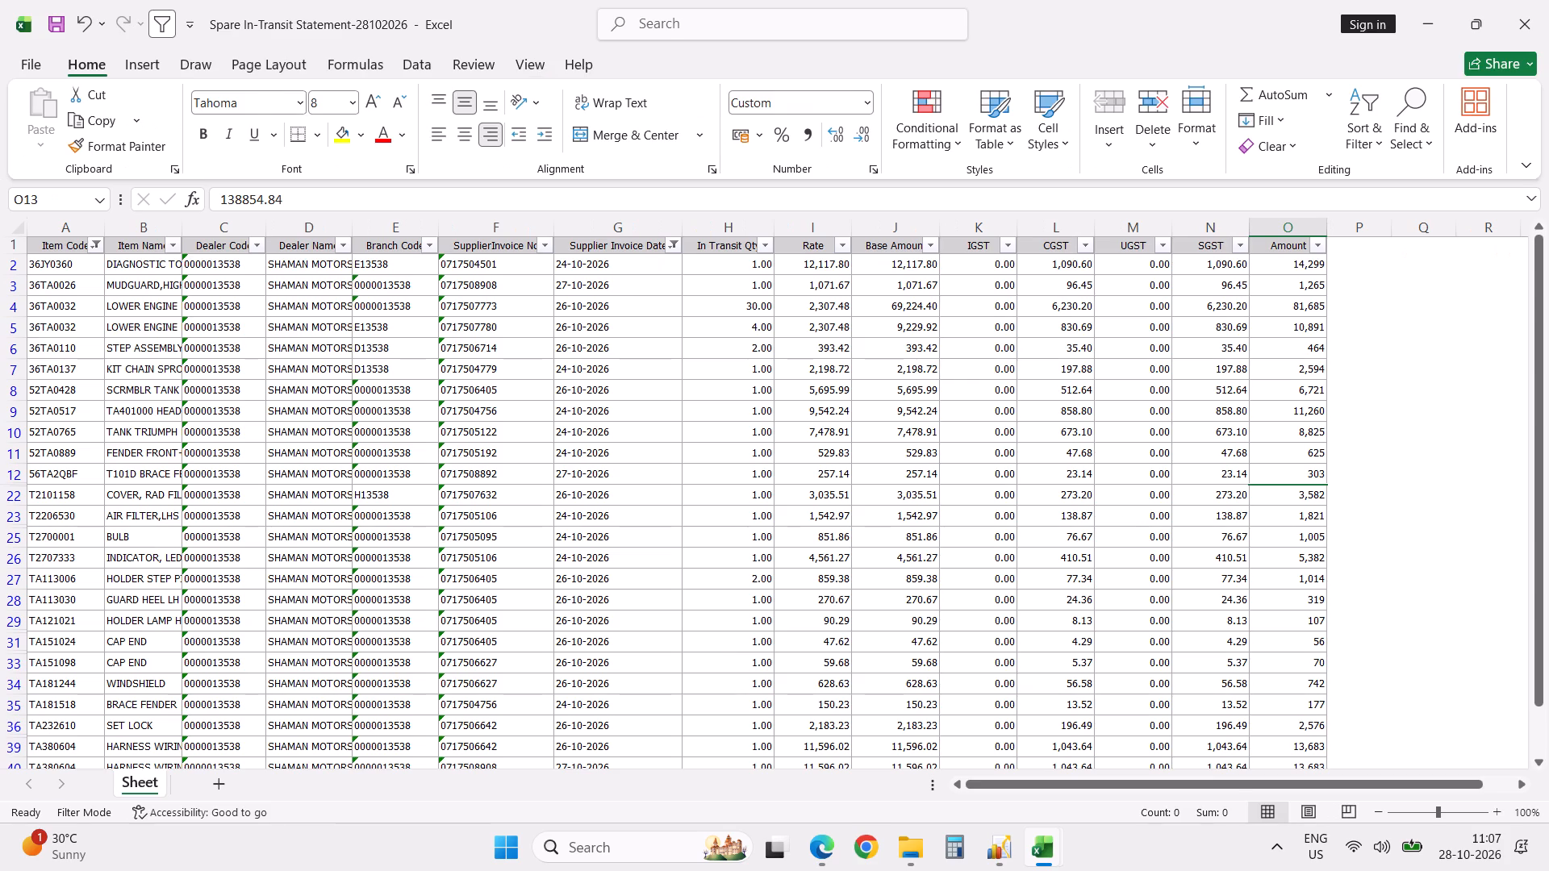
Turn off filtering in the Spare In-Transit Statement so all its rows are listed.
{"action": "key", "text": "alt+Tab"}
{"action": "key", "text": "alt+Tab"}
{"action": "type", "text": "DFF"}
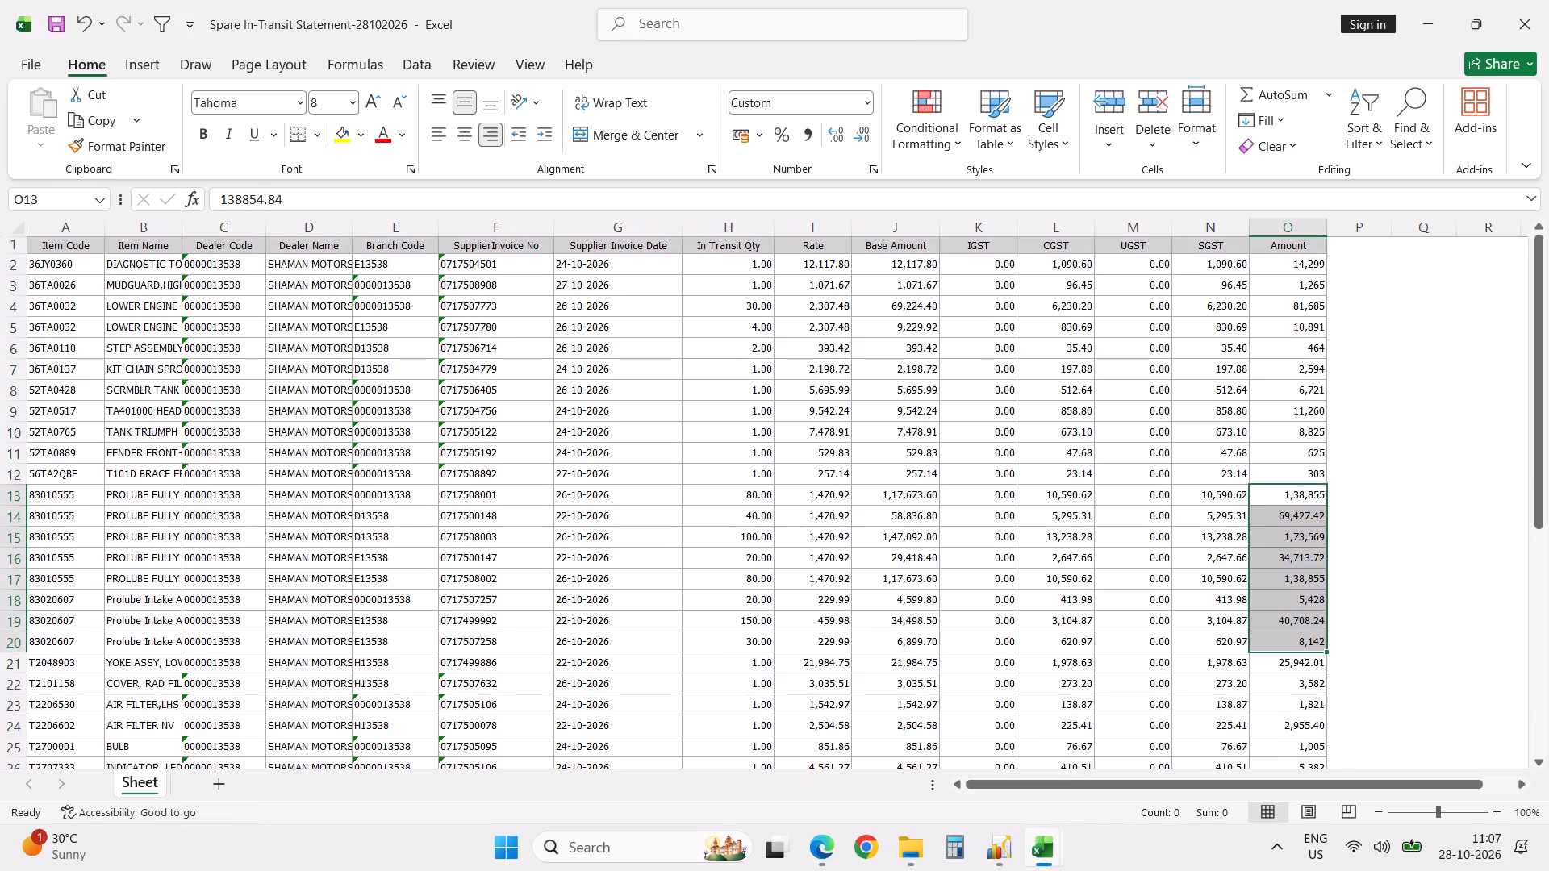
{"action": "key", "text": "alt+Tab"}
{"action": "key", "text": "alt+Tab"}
{"action": "left_click", "coordinate": [708, 448]}
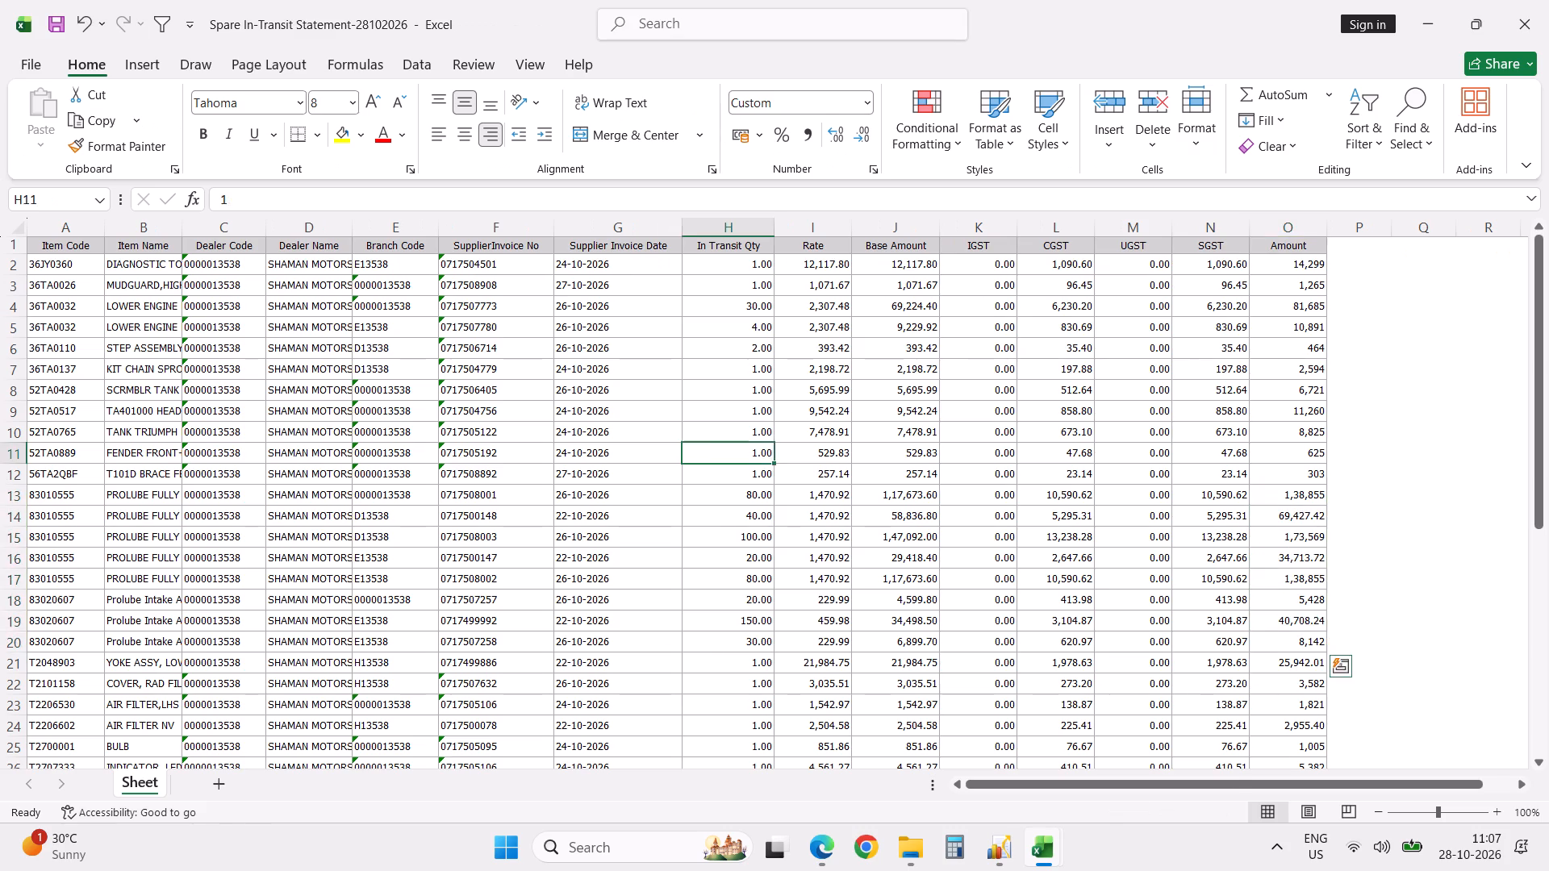
Copy part number 52TA0889 from row 7404 of the purchase order statement and search the in-transit statement for it.
{"action": "key", "text": "alt+Tab"}
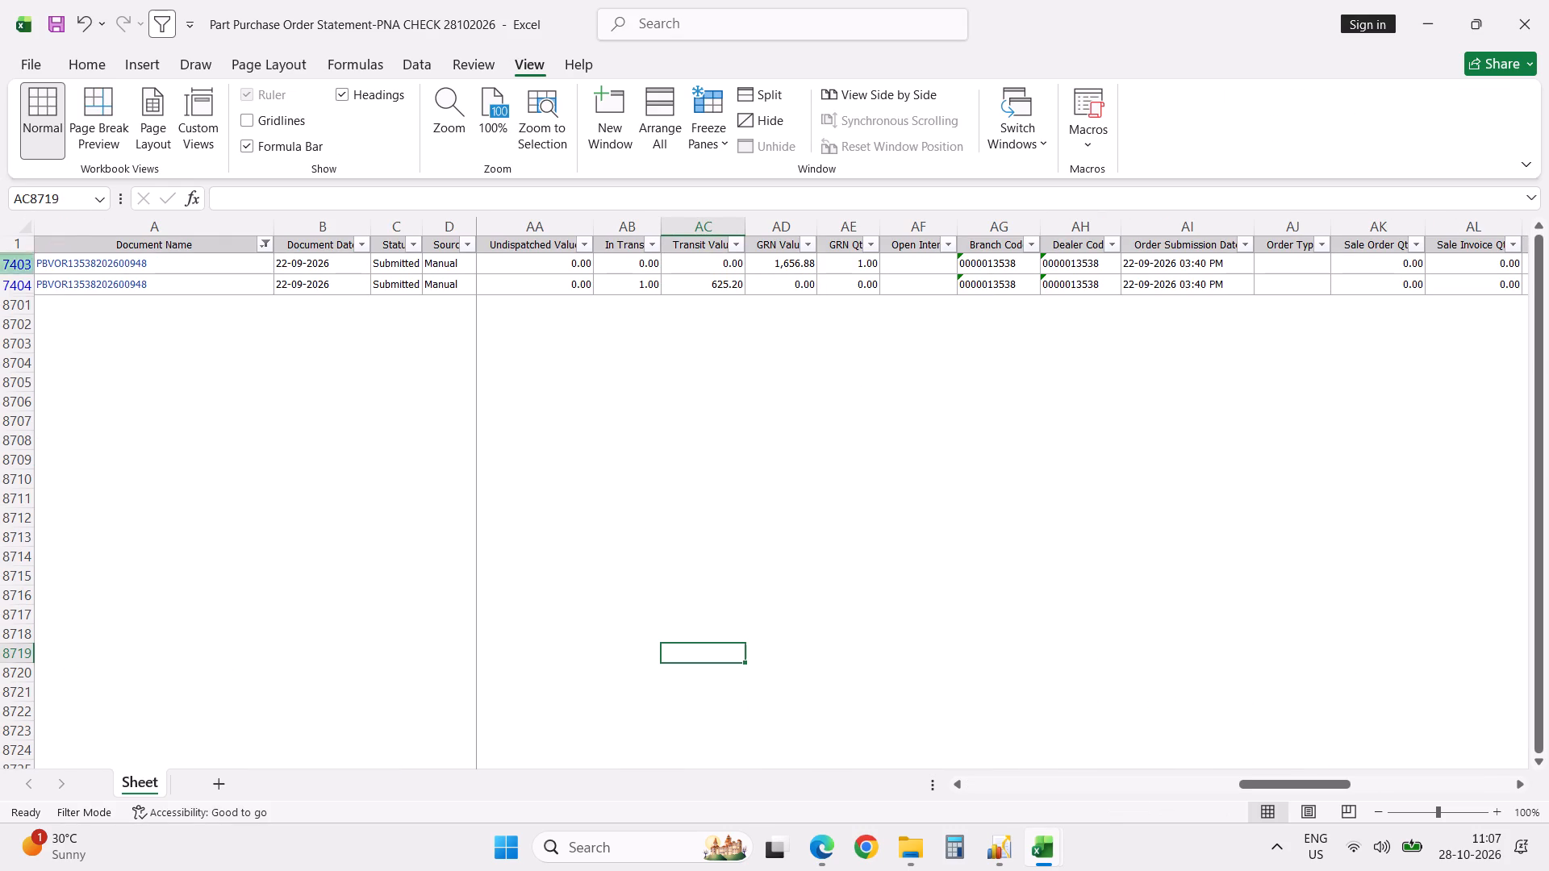
{"action": "left_click", "coordinate": [67, 287]}
{"action": "key", "text": "Right"}
{"action": "key", "text": "Right"}
{"action": "key", "text": "Right"}
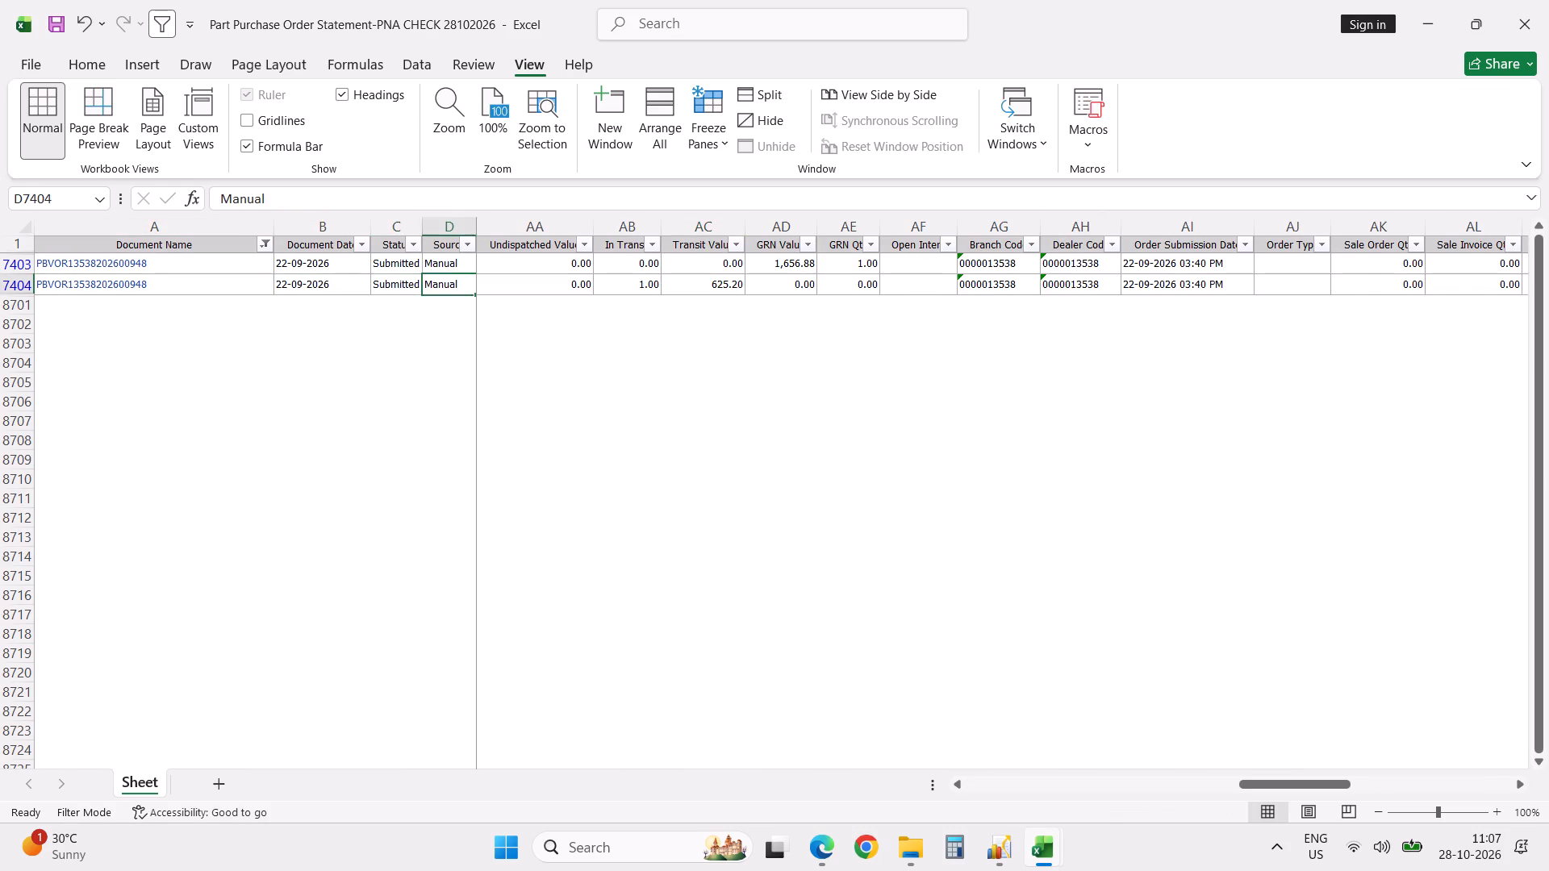
{"action": "key", "text": "Right"}
{"action": "key", "text": "Right"}
{"action": "key", "text": "Right"}
{"action": "key", "text": "Right"}
{"action": "key", "text": "Right"}
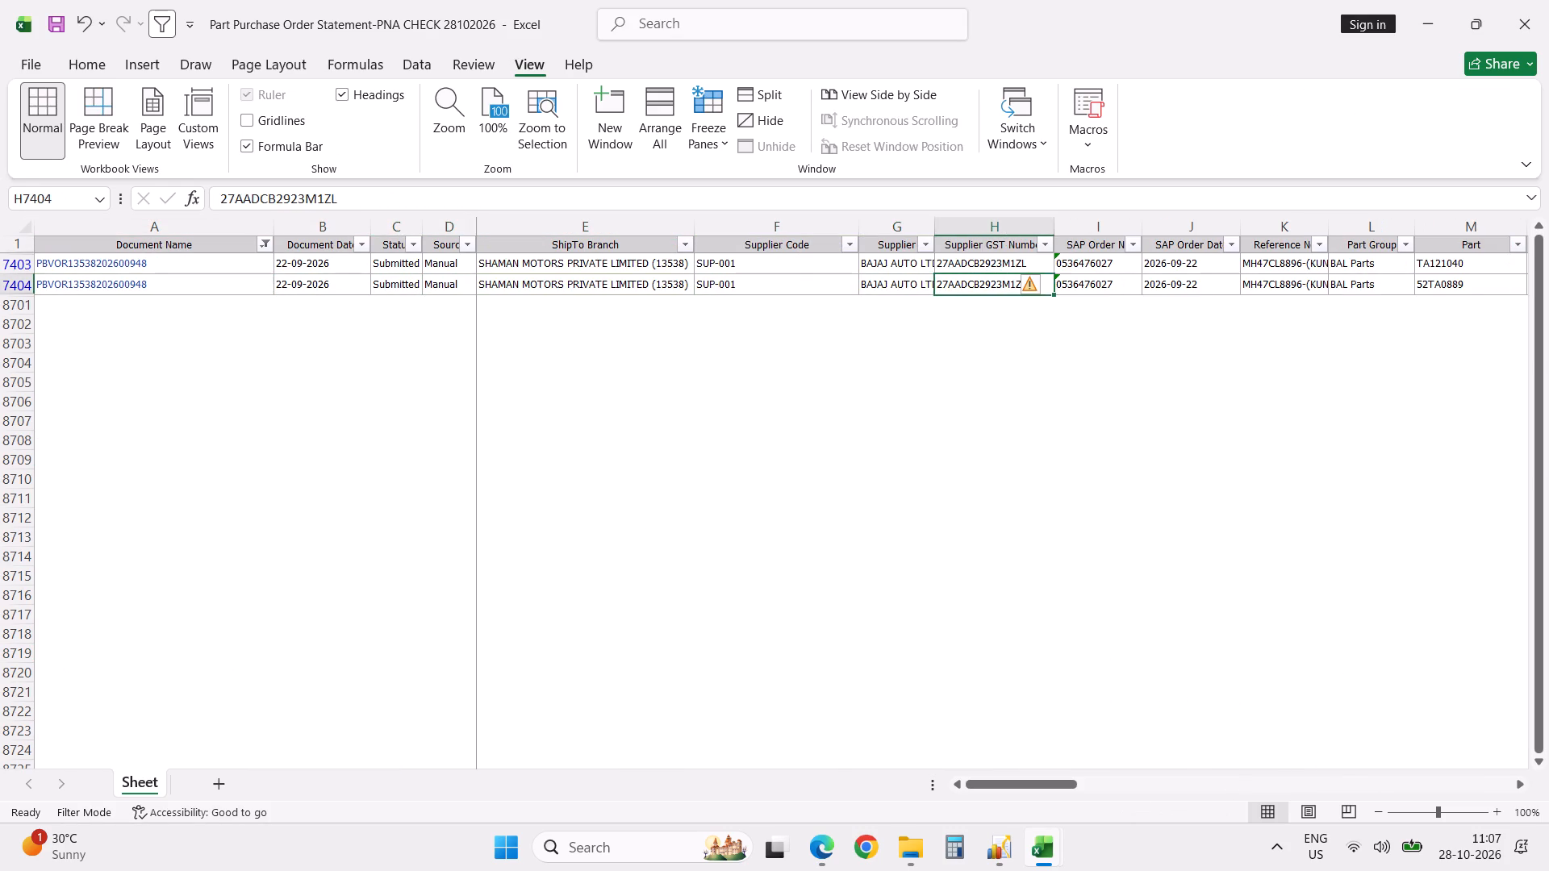
{"action": "key", "text": "Right"}
{"action": "key", "text": "Right"}
{"action": "key", "text": "Right"}
{"action": "key", "text": "Right"}
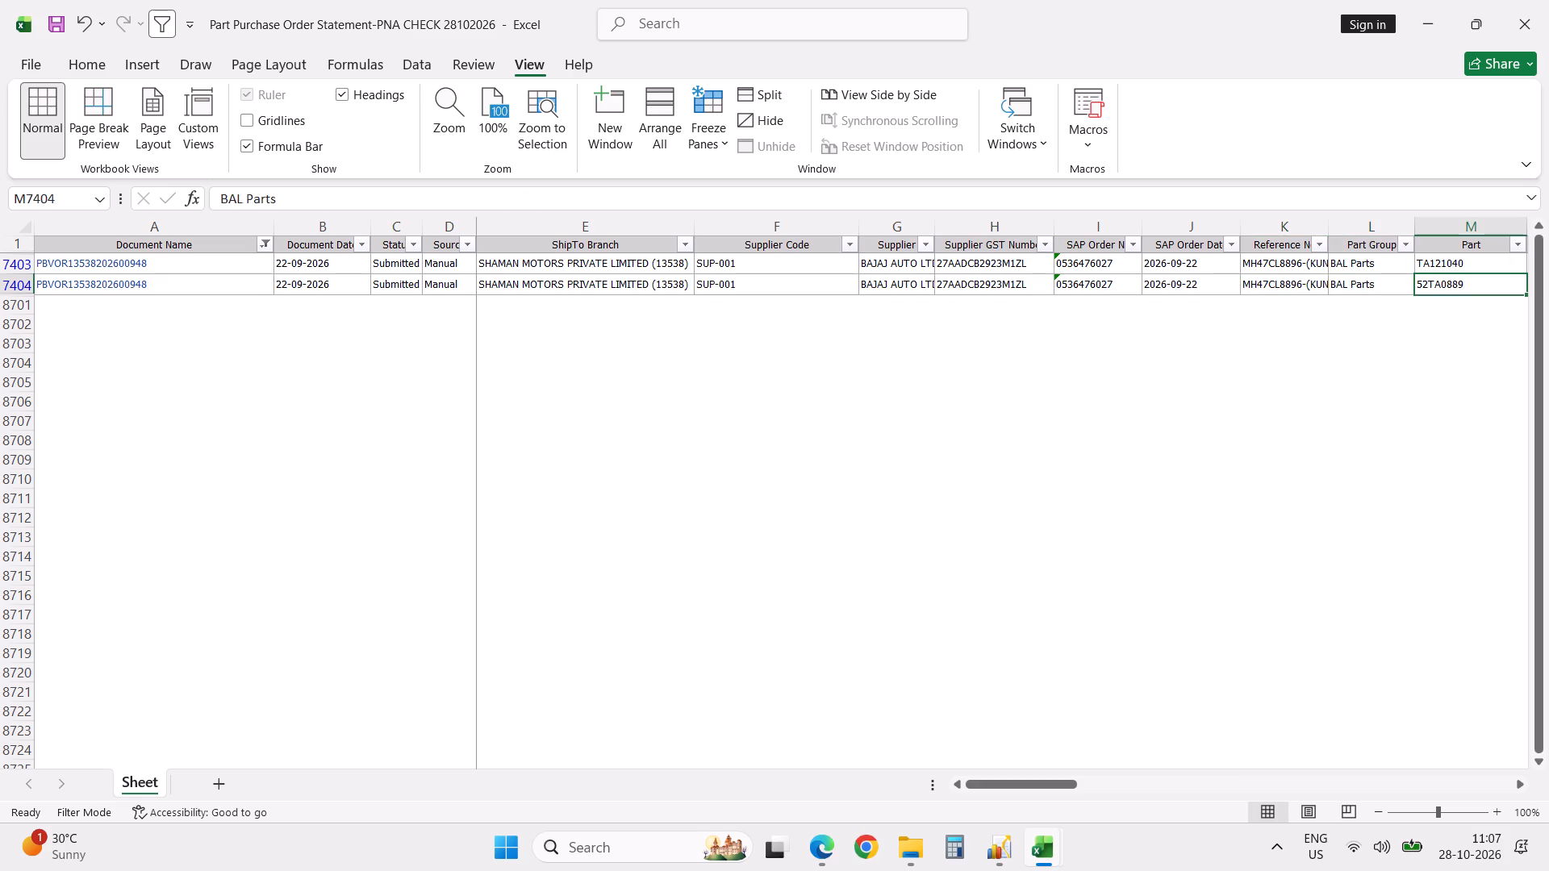
{"action": "key", "text": "ctrl+c"}
{"action": "key", "text": "Right"}
{"action": "key", "text": "Right"}
{"action": "key", "text": "Right"}
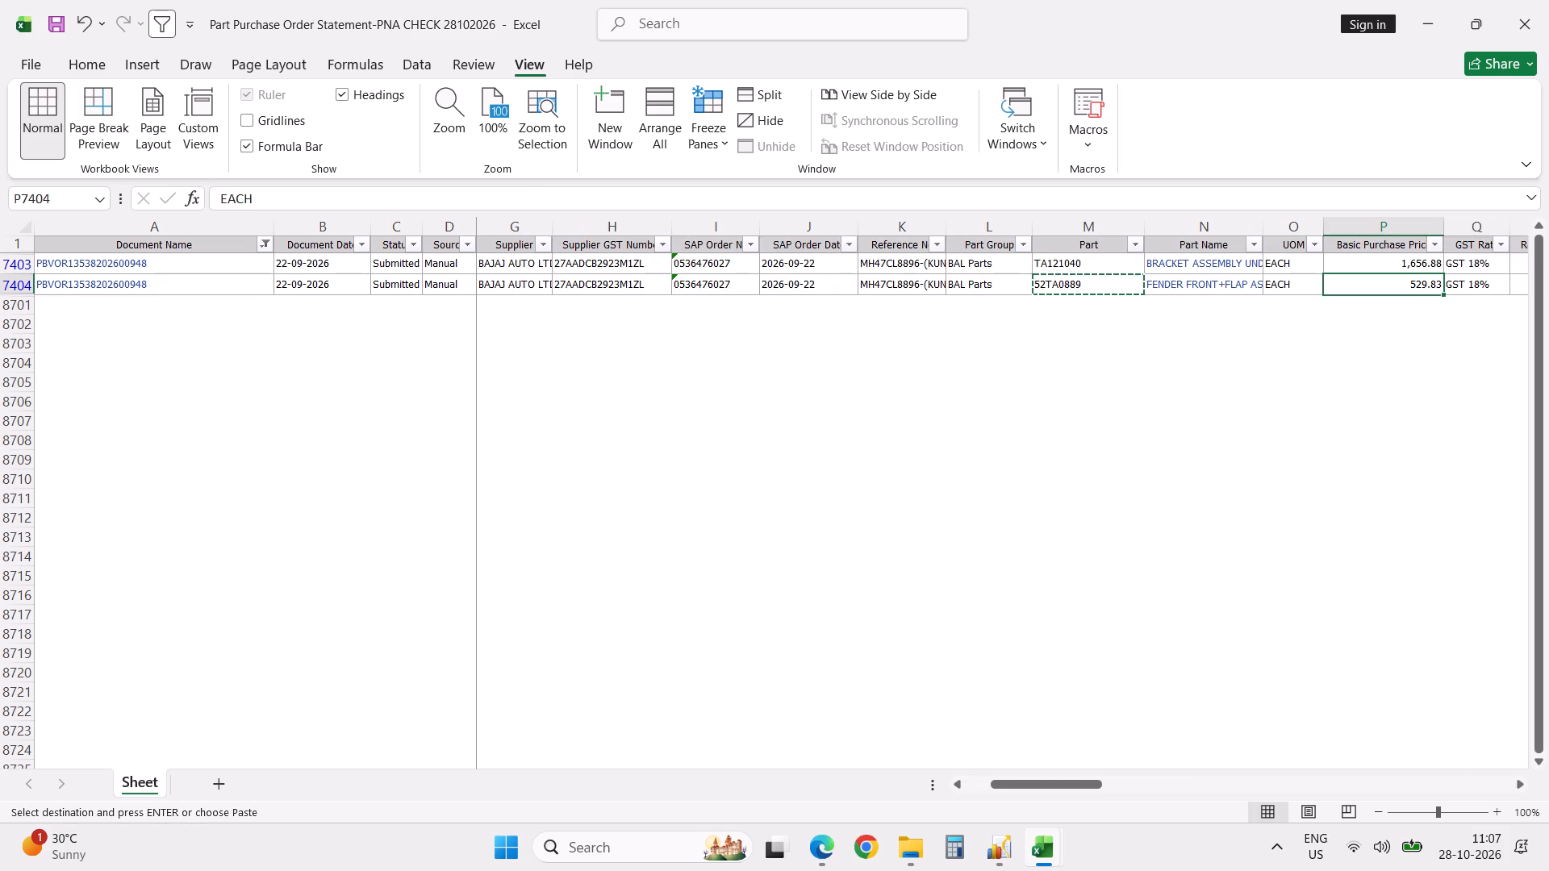
{"action": "key", "text": "alt+Tab"}
{"action": "key", "text": "ctrl+f"}
{"action": "key", "text": "ctrl+v"}
{"action": "key", "text": "Return"}
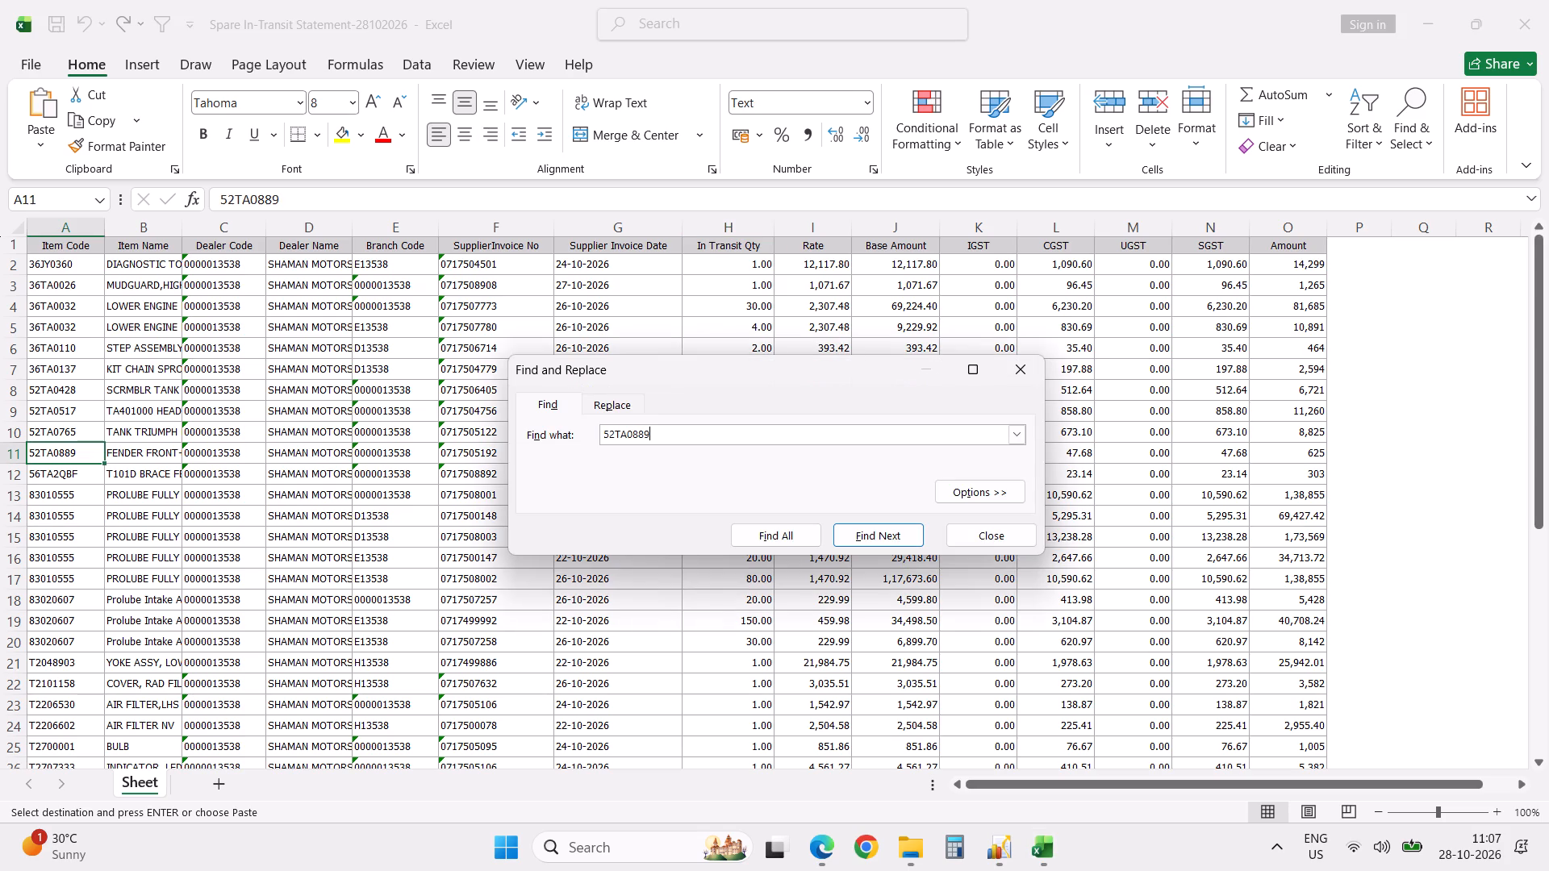
{"action": "key", "text": "Return"}
{"action": "key", "text": "Escape"}
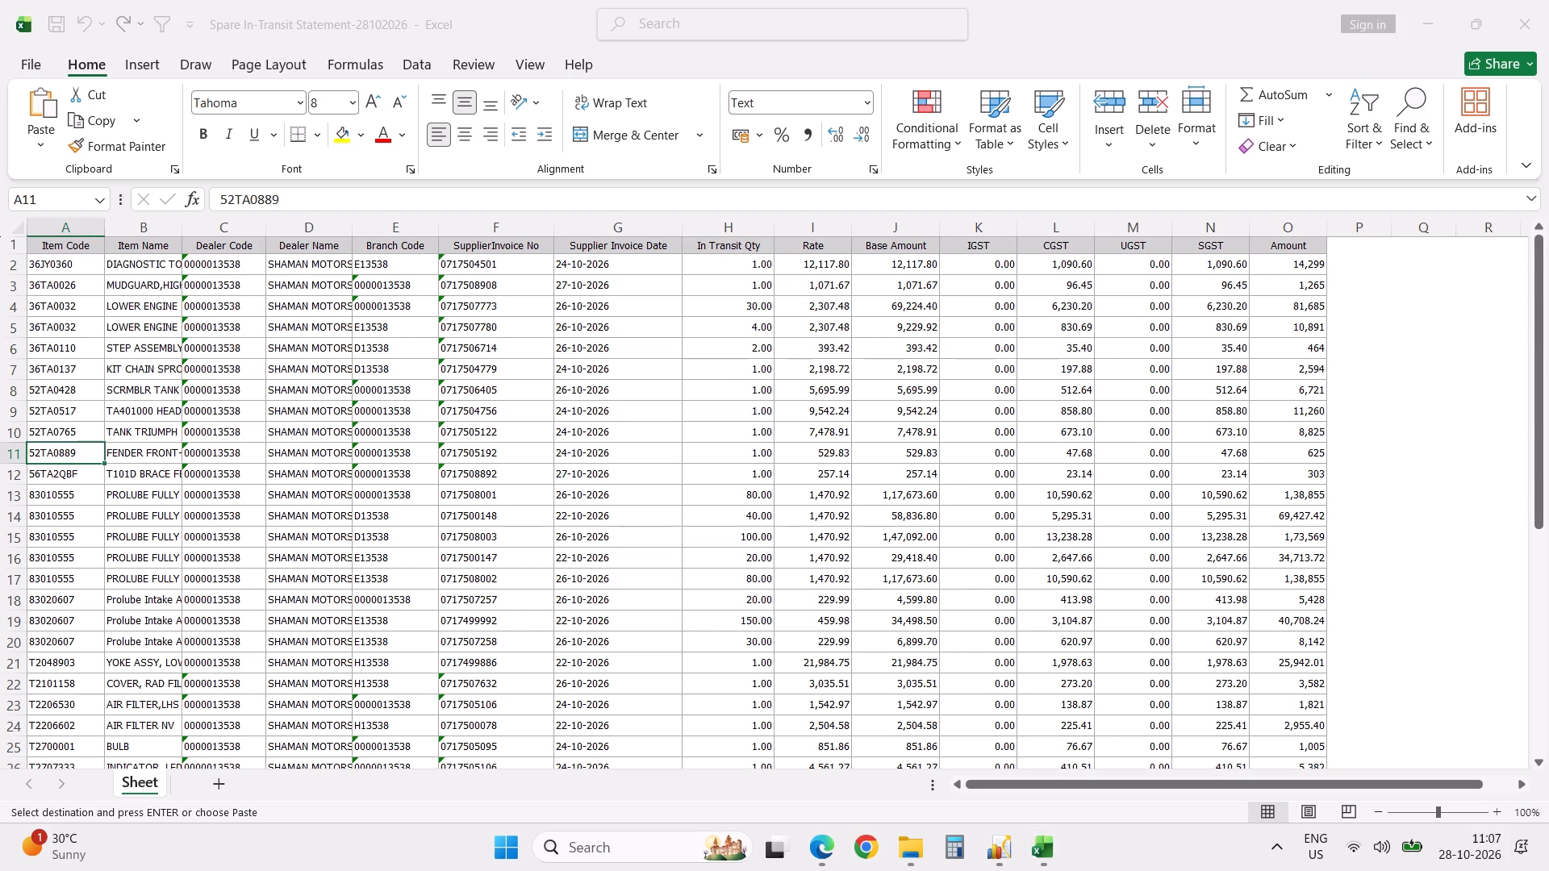
Switch to Power BI in Edge and view the order remark of the Speed T4 job card dated 9/24/2026.
{"action": "key", "text": "alt+Tab"}
{"action": "key", "text": "alt+Tab"}
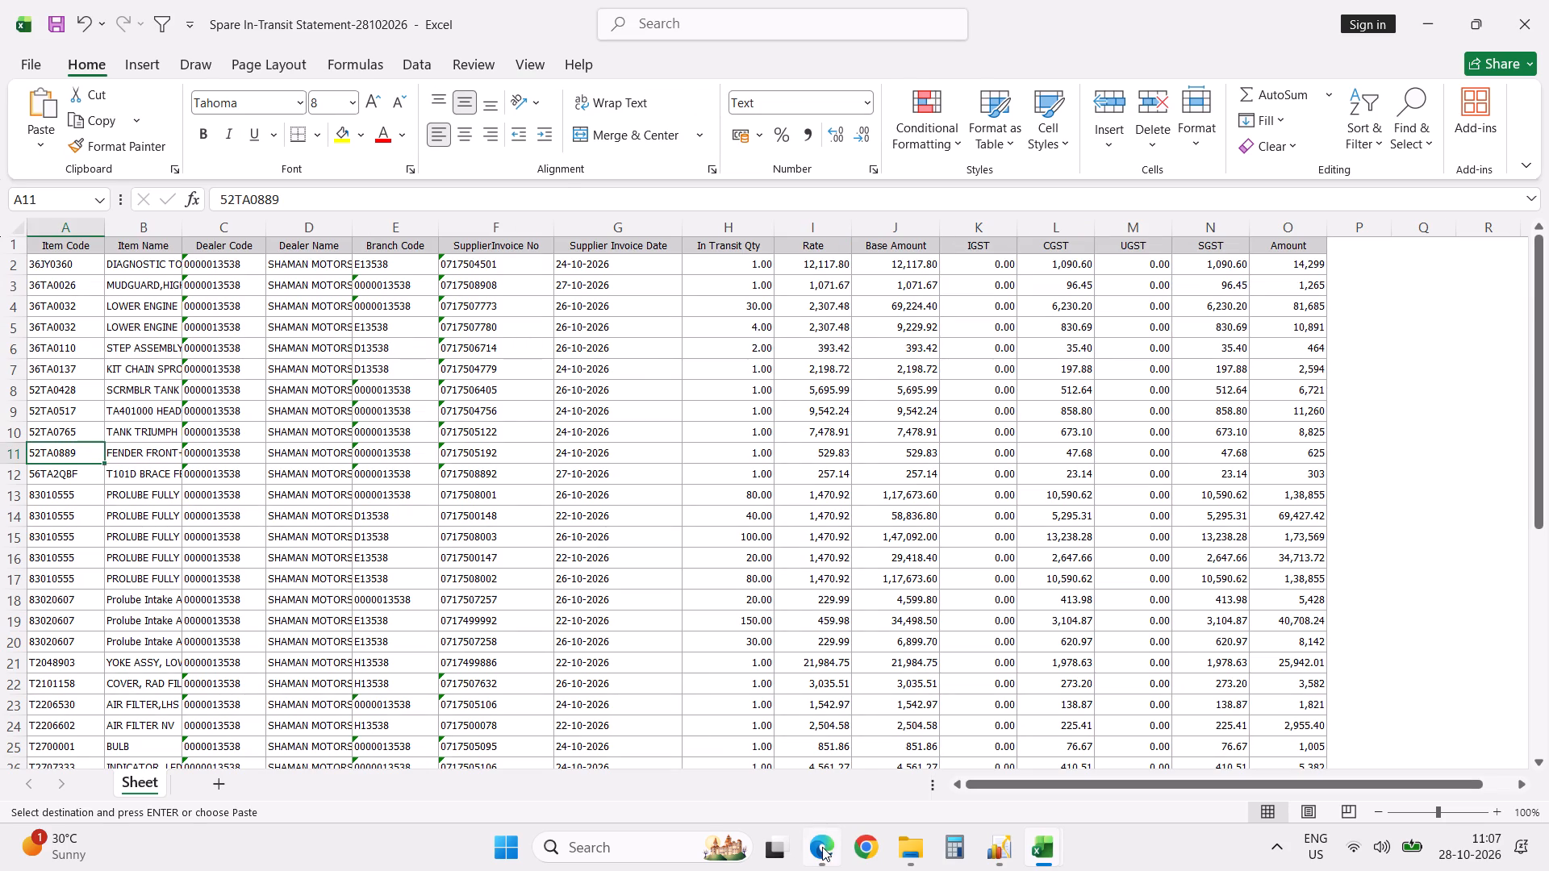
{"action": "left_click", "coordinate": [822, 847]}
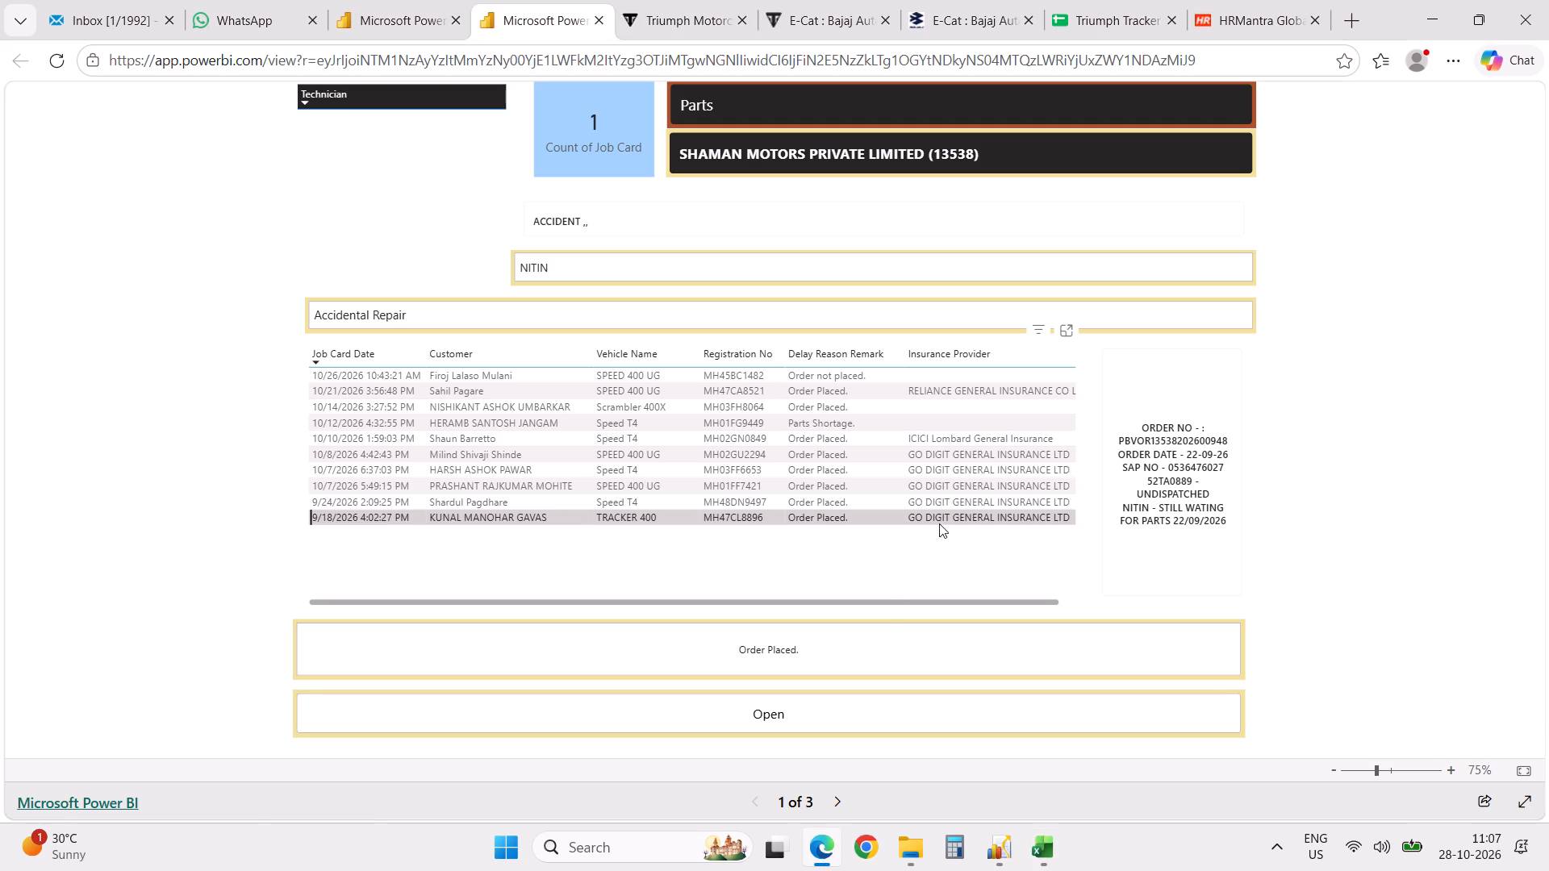
{"action": "left_click", "coordinate": [952, 502]}
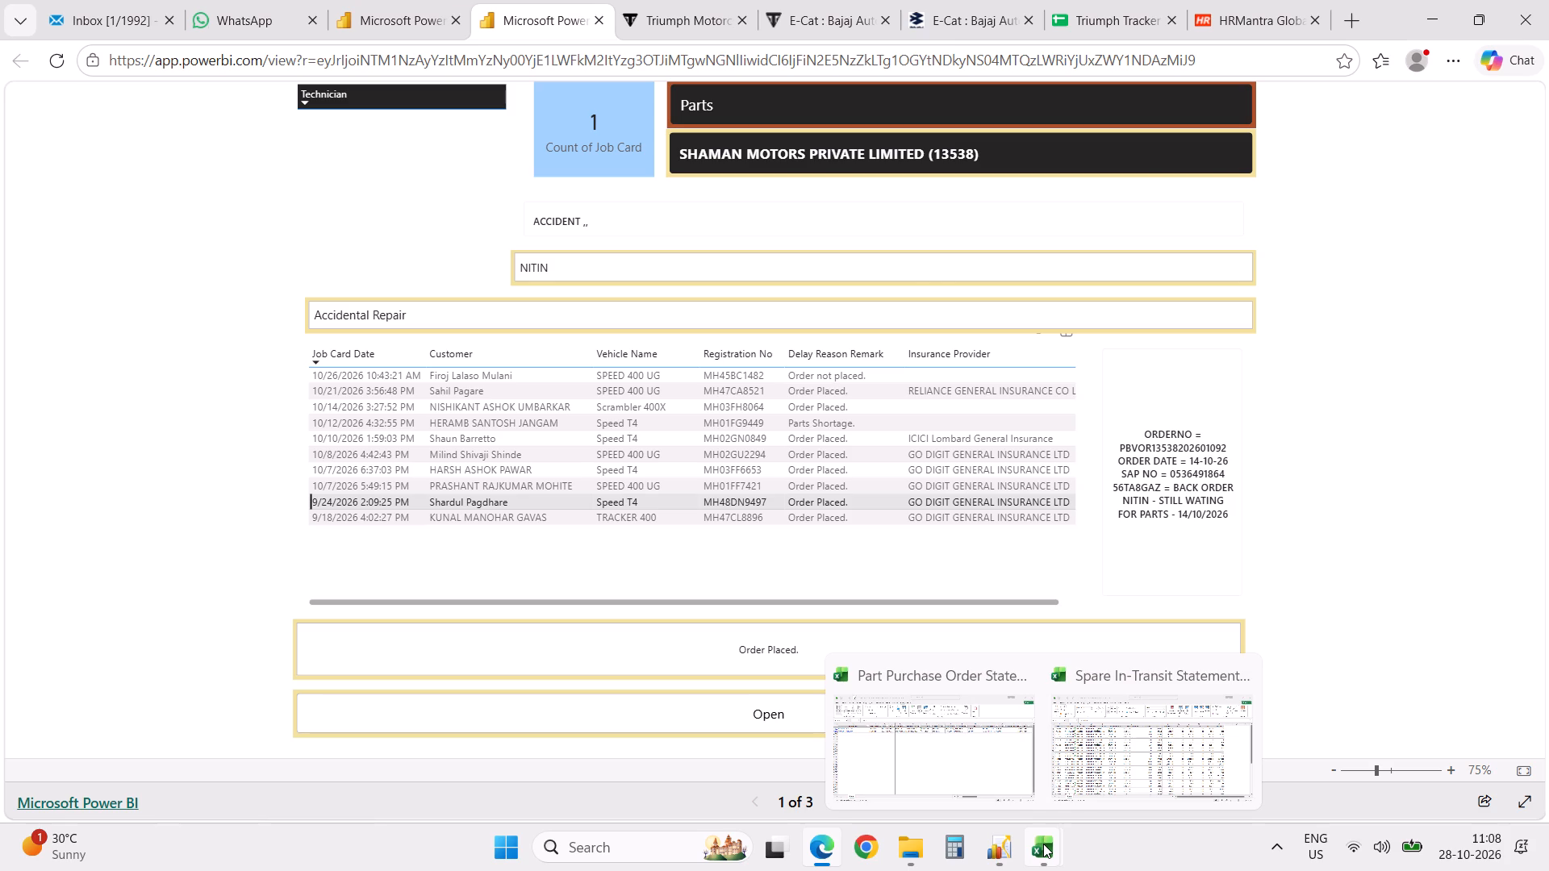
Switch to the Part Purchase Order Statement in Excel and filter Document Name by 601092.
{"action": "left_click", "coordinate": [896, 680]}
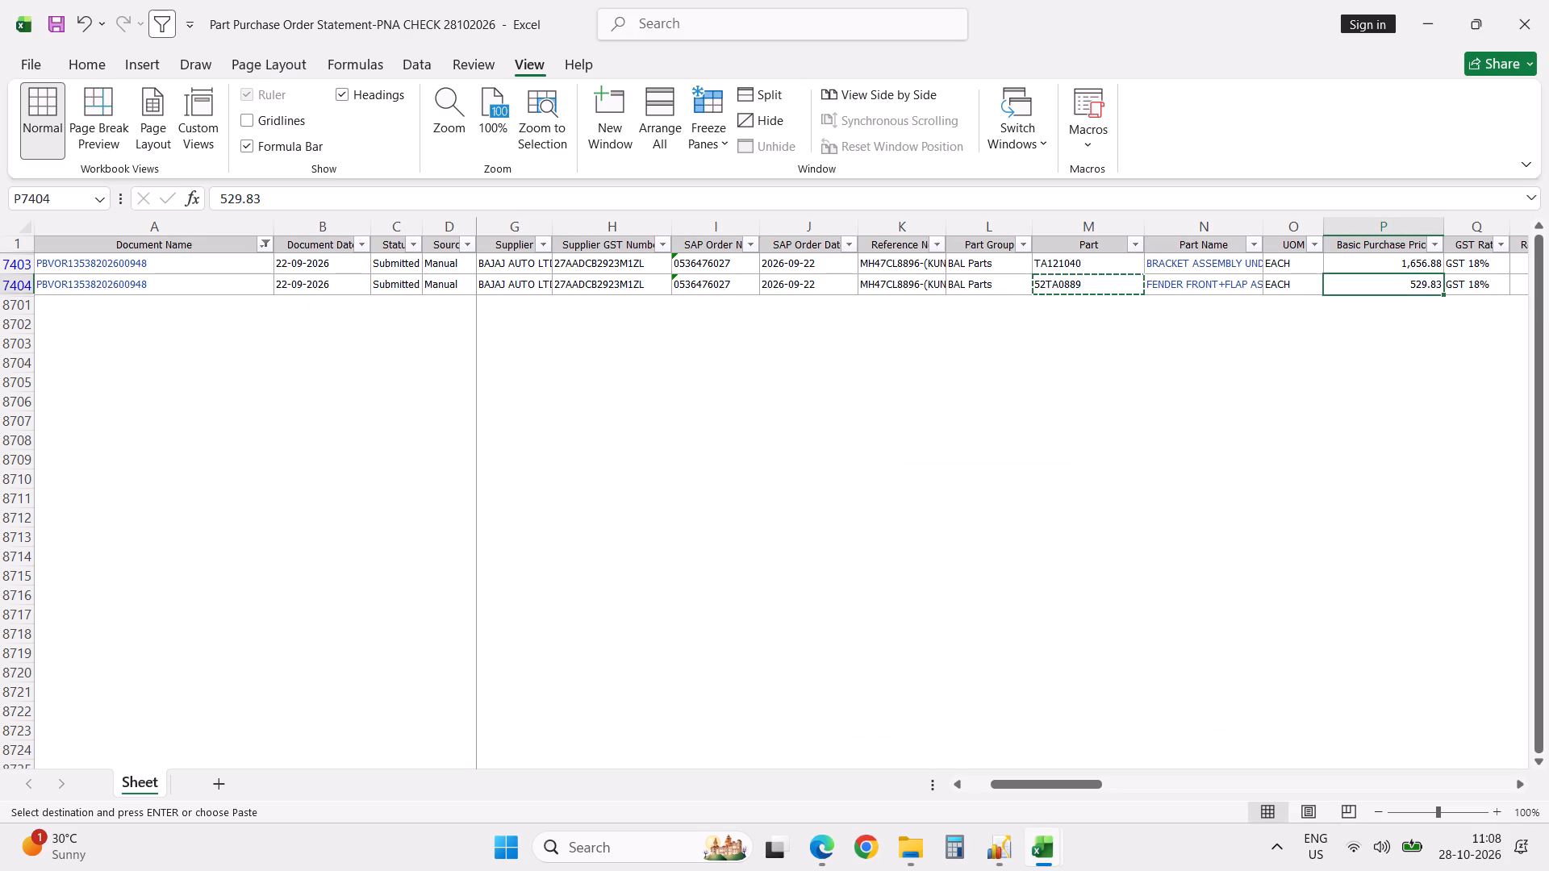
{"action": "left_click", "coordinate": [262, 247]}
{"action": "left_click", "coordinate": [213, 470]}
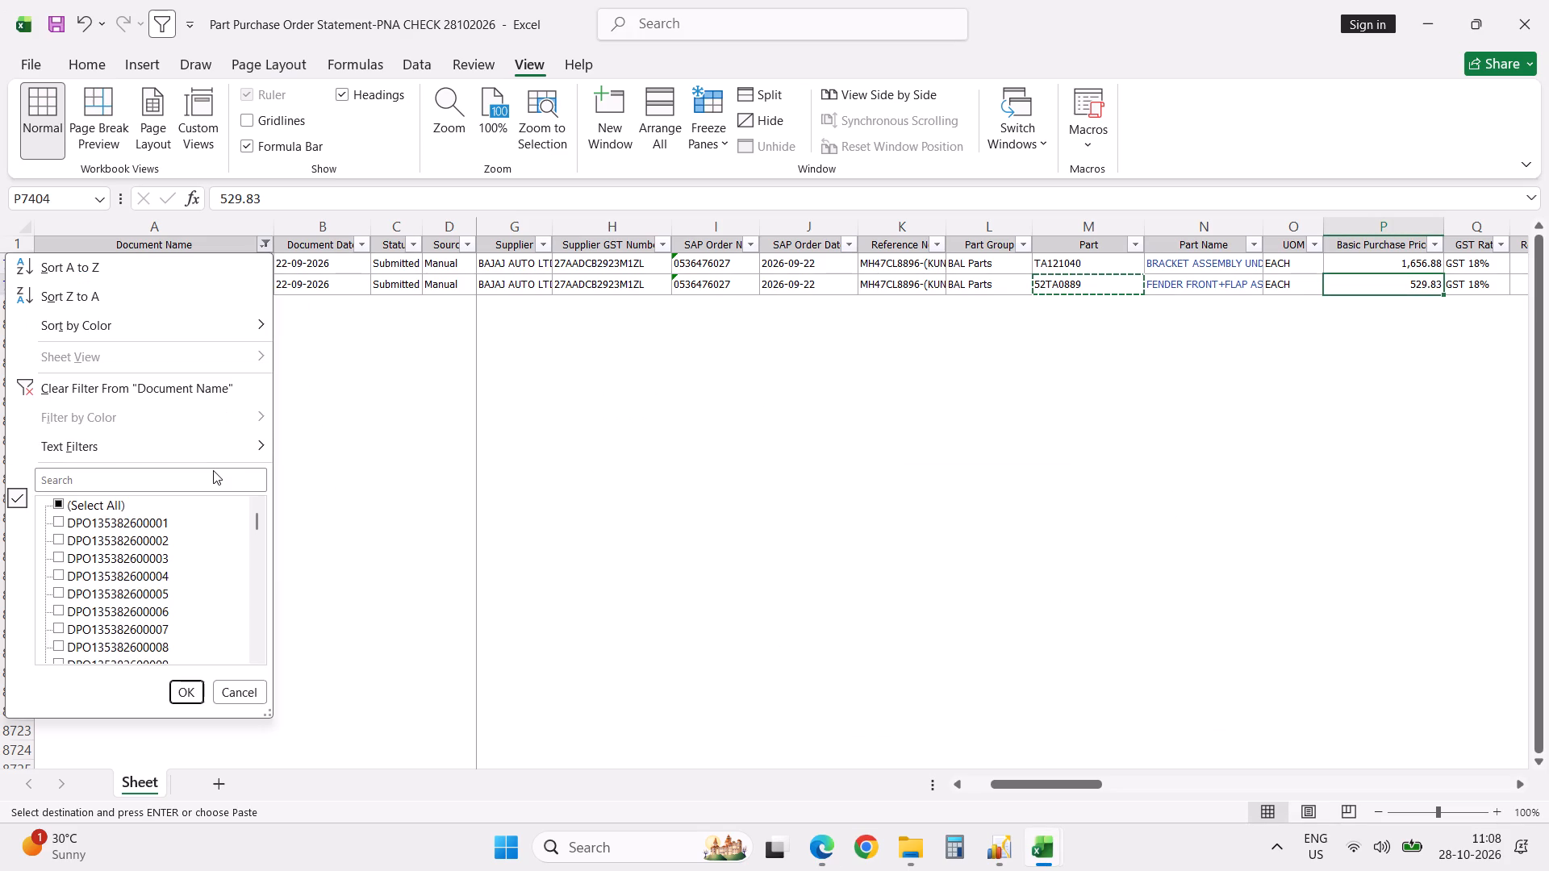
{"action": "left_click", "coordinate": [214, 481]}
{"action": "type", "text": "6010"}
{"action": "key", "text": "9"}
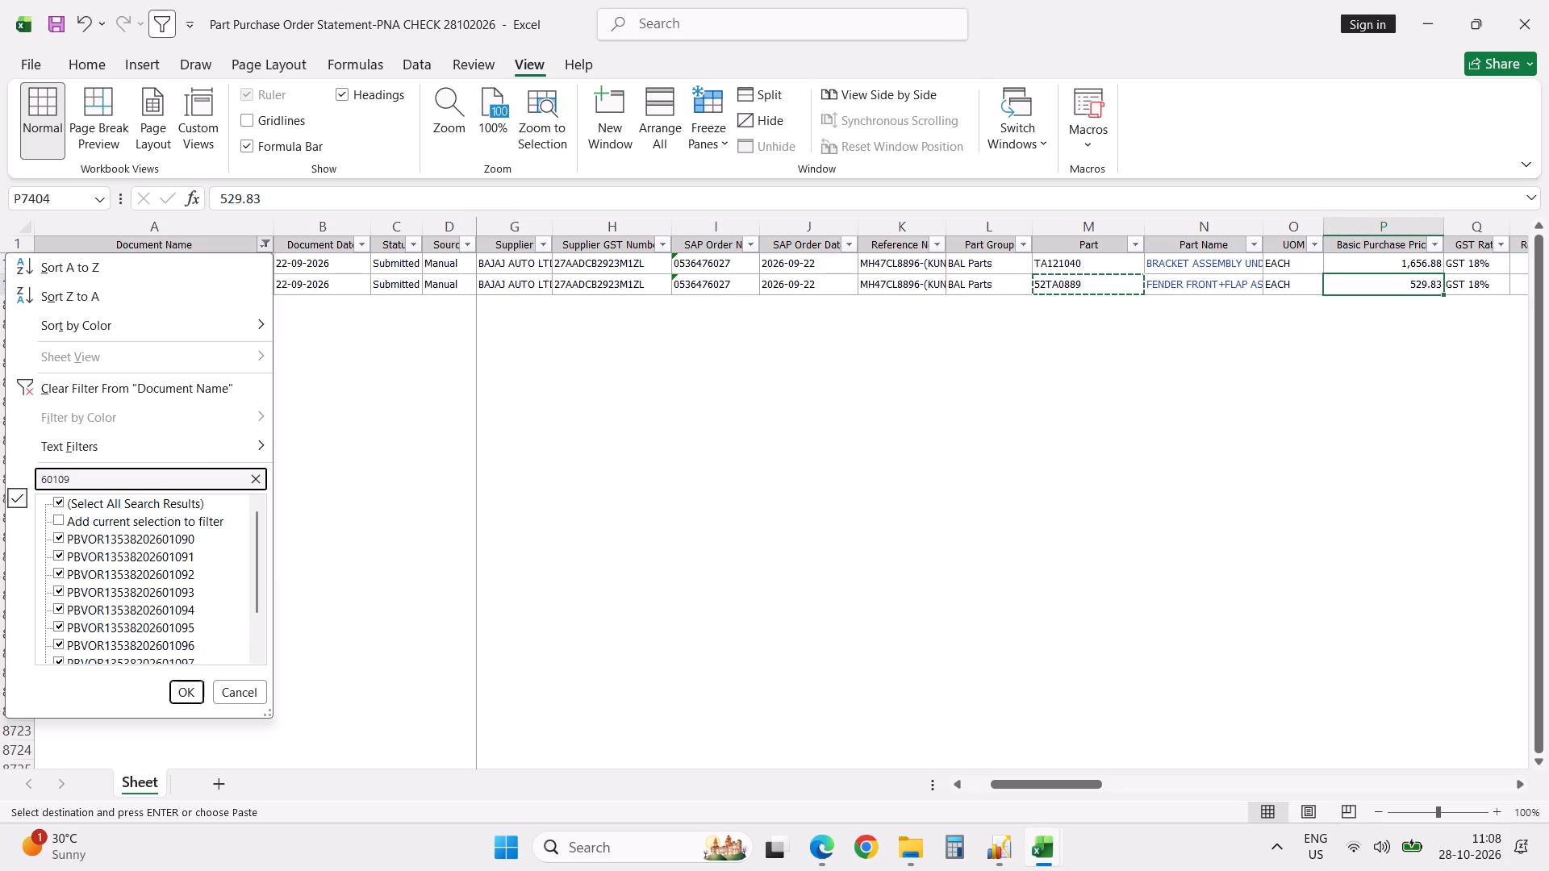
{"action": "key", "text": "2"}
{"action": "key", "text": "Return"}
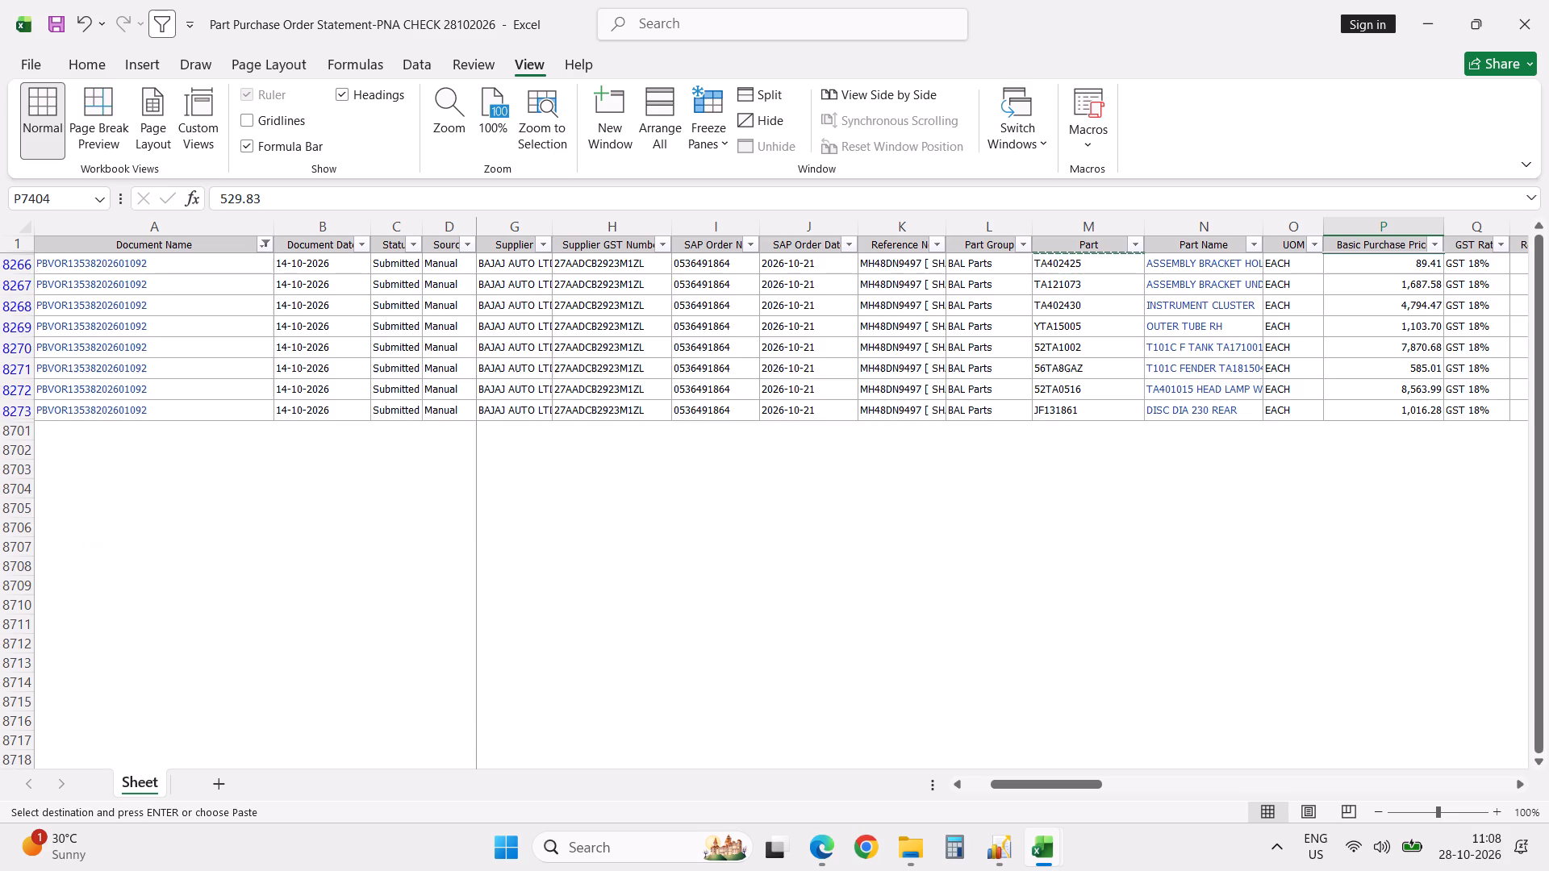
Examine the invoice values and the cancelled, back-order and undispatched quantities across the rows of order 601092.
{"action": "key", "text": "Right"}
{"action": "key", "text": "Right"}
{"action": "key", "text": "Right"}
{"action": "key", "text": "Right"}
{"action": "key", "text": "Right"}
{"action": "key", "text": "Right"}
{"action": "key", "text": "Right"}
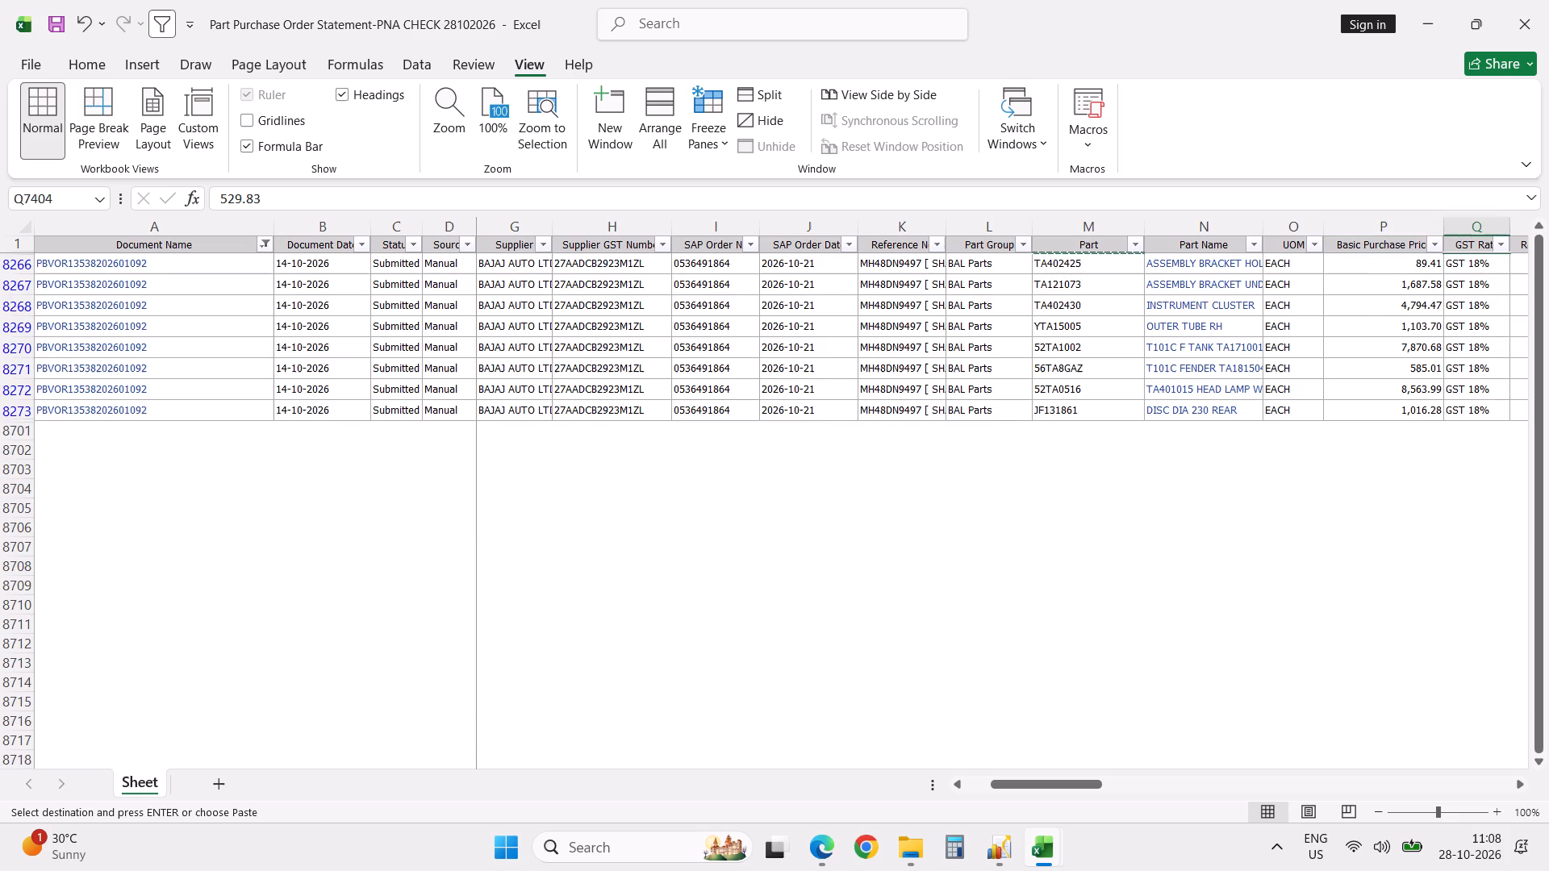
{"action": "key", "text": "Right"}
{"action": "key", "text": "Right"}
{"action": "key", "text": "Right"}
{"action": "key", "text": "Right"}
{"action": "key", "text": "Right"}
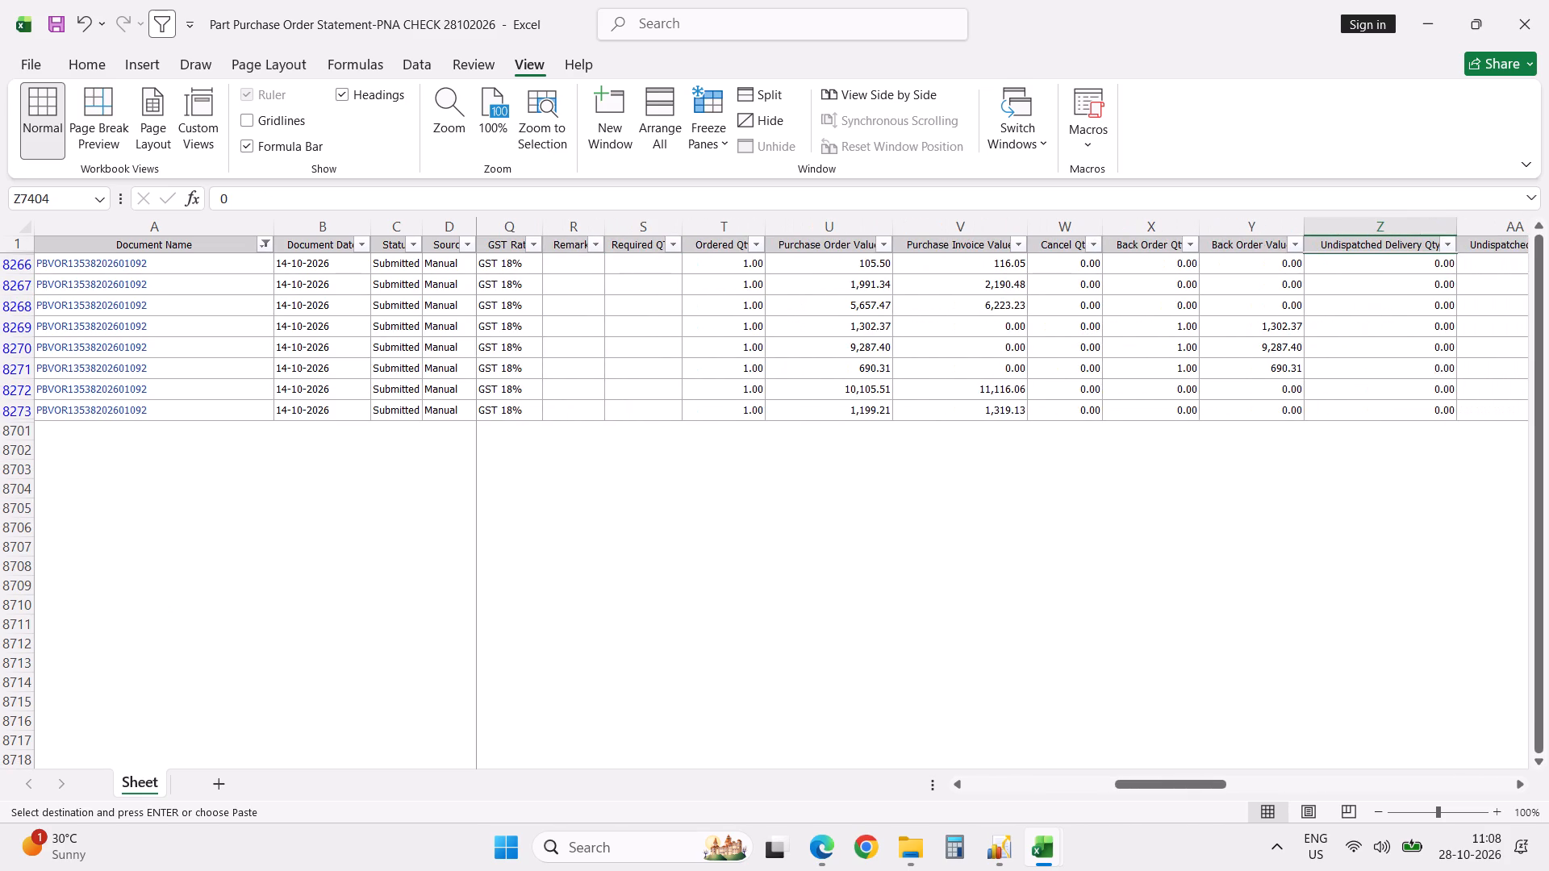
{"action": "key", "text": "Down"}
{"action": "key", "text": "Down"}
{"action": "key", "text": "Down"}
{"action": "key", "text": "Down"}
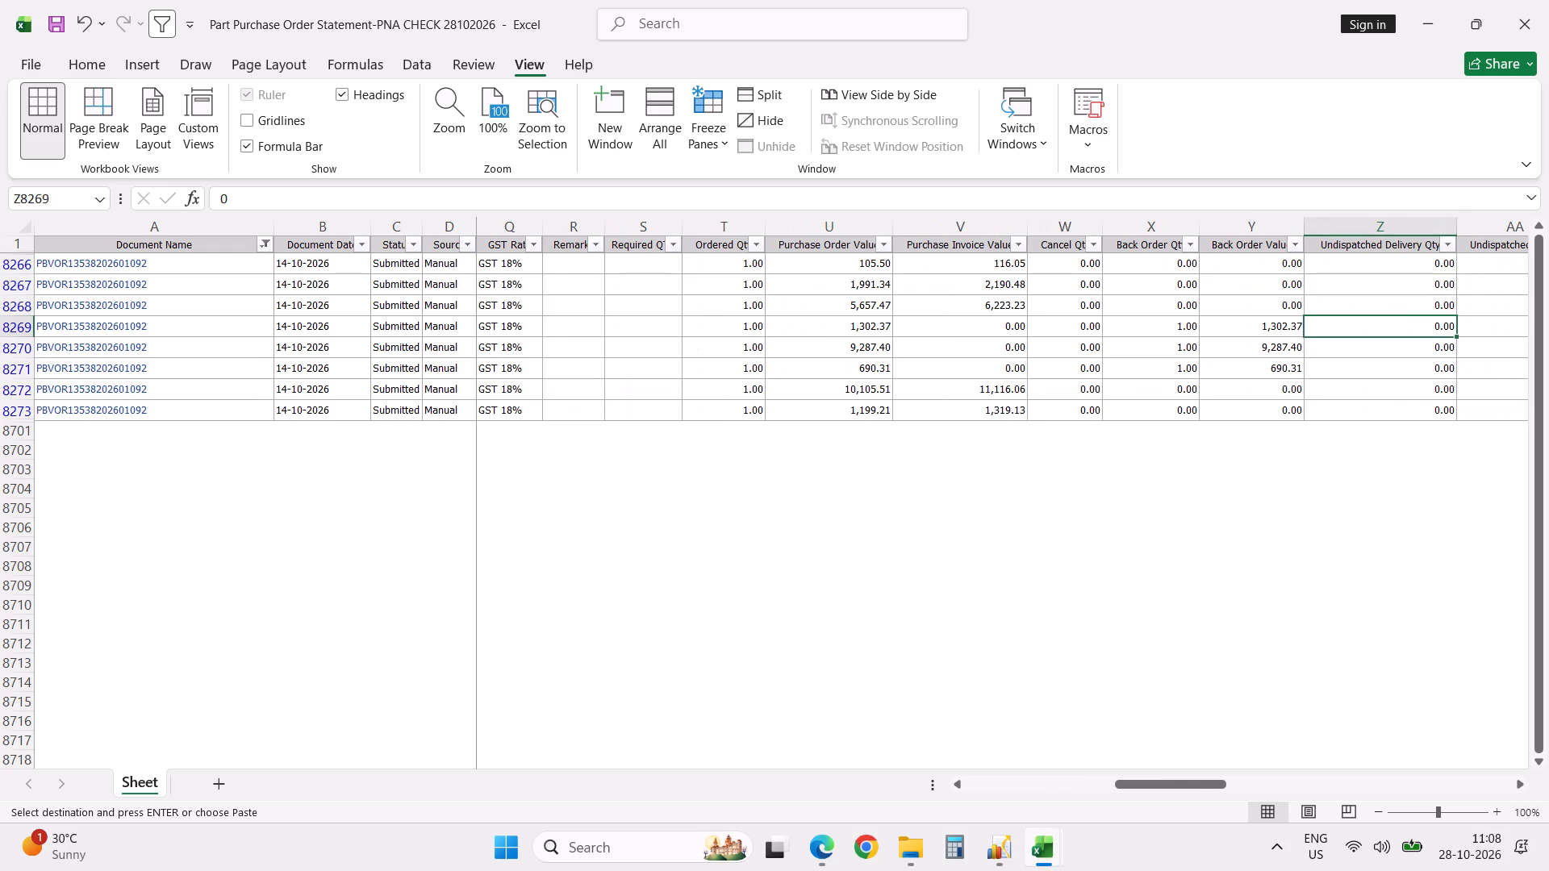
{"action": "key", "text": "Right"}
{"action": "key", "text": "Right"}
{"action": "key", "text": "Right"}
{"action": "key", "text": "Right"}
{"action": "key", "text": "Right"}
Recheck row 8269 of order 601092 from document name through reference, part, invoice value and back-order columns.
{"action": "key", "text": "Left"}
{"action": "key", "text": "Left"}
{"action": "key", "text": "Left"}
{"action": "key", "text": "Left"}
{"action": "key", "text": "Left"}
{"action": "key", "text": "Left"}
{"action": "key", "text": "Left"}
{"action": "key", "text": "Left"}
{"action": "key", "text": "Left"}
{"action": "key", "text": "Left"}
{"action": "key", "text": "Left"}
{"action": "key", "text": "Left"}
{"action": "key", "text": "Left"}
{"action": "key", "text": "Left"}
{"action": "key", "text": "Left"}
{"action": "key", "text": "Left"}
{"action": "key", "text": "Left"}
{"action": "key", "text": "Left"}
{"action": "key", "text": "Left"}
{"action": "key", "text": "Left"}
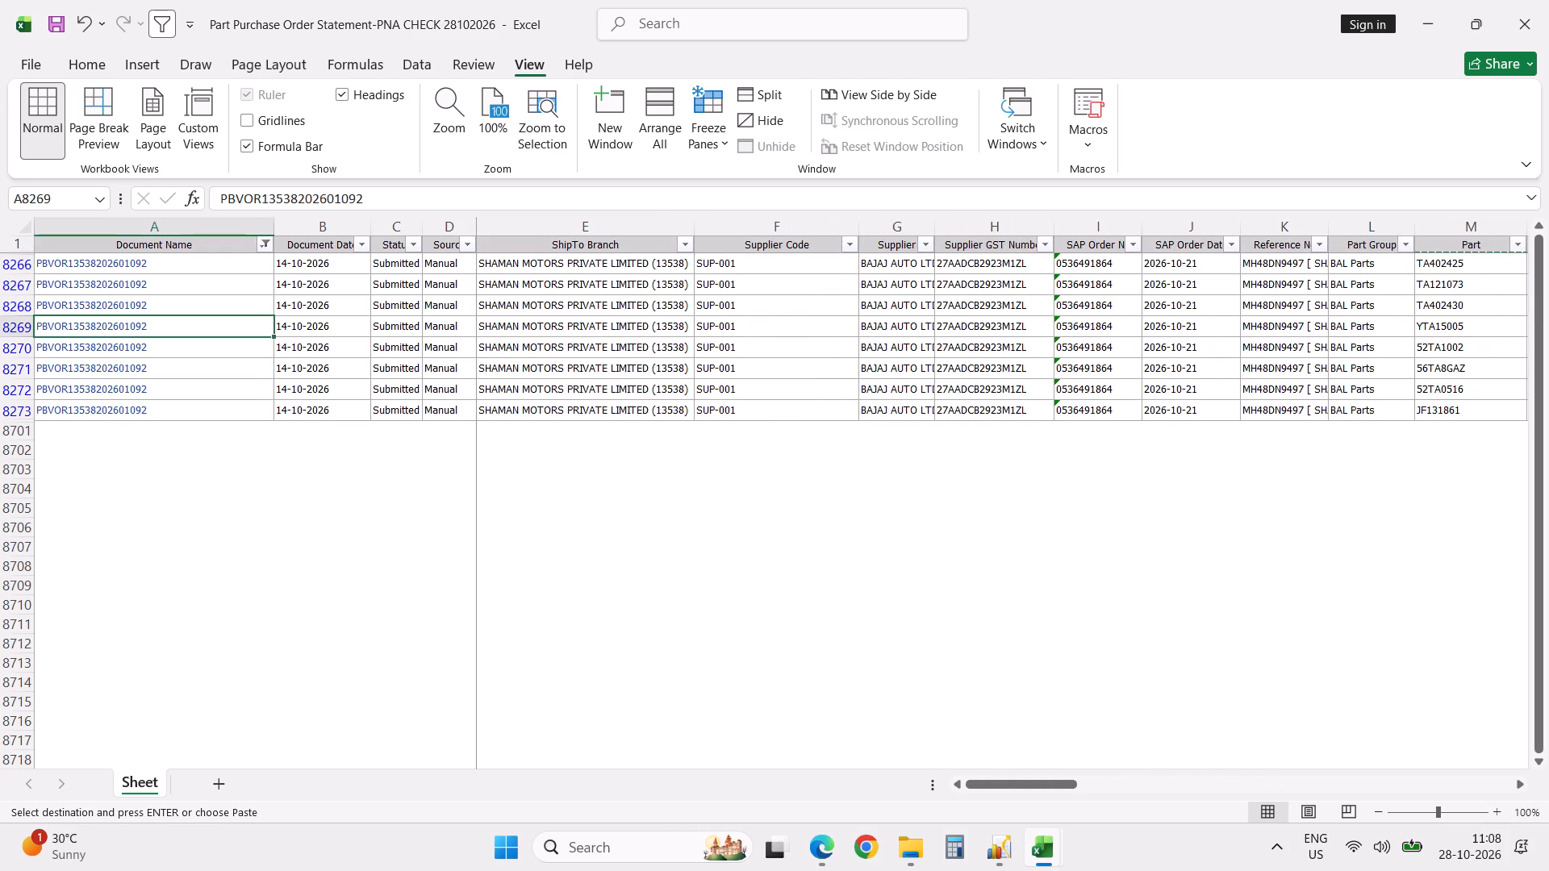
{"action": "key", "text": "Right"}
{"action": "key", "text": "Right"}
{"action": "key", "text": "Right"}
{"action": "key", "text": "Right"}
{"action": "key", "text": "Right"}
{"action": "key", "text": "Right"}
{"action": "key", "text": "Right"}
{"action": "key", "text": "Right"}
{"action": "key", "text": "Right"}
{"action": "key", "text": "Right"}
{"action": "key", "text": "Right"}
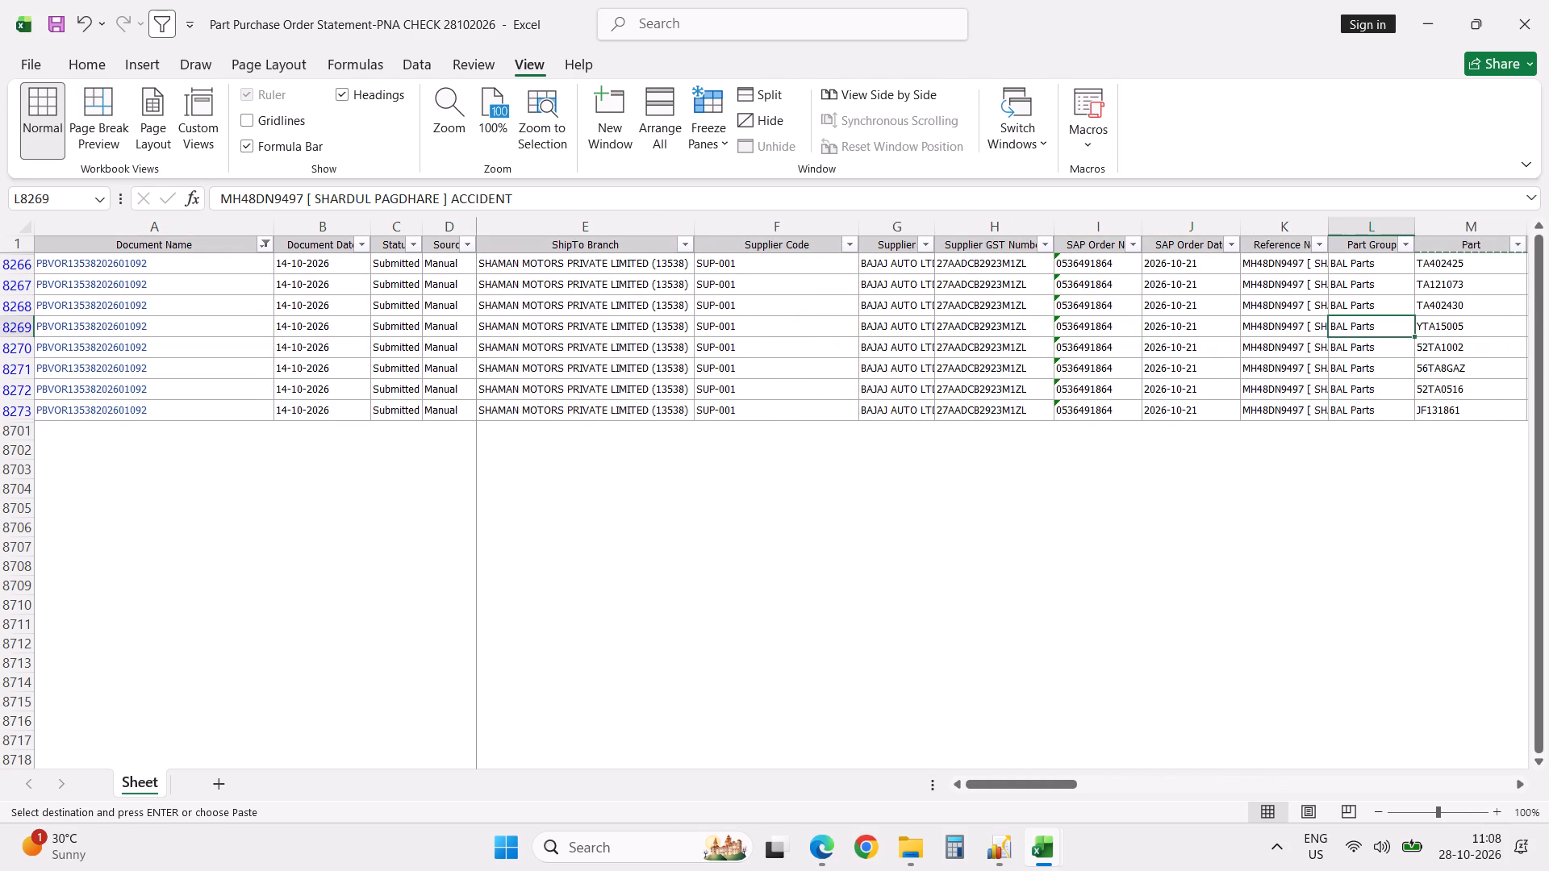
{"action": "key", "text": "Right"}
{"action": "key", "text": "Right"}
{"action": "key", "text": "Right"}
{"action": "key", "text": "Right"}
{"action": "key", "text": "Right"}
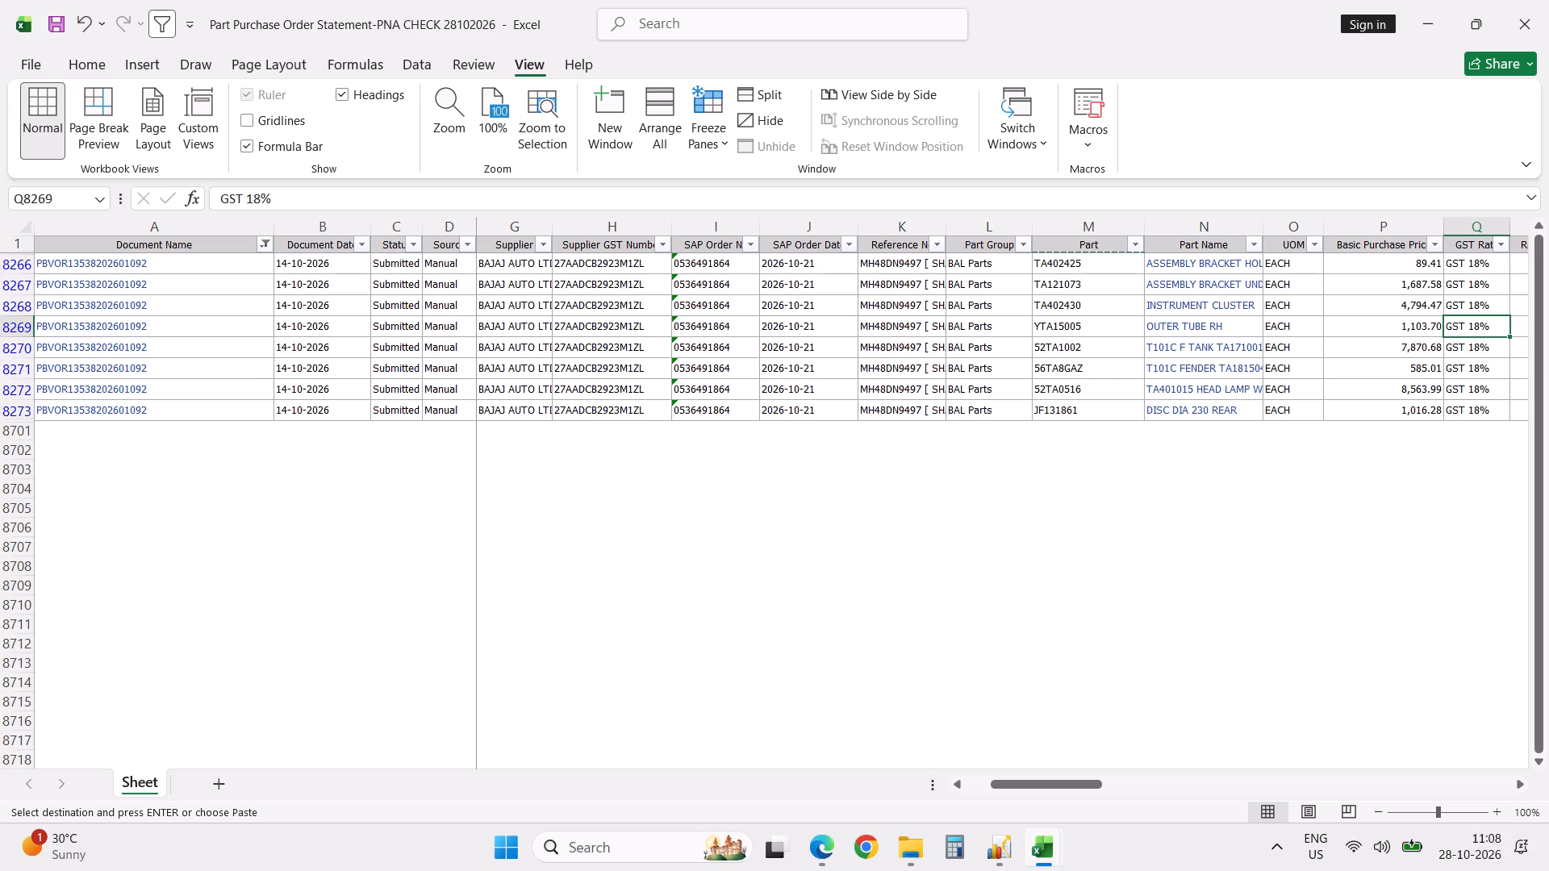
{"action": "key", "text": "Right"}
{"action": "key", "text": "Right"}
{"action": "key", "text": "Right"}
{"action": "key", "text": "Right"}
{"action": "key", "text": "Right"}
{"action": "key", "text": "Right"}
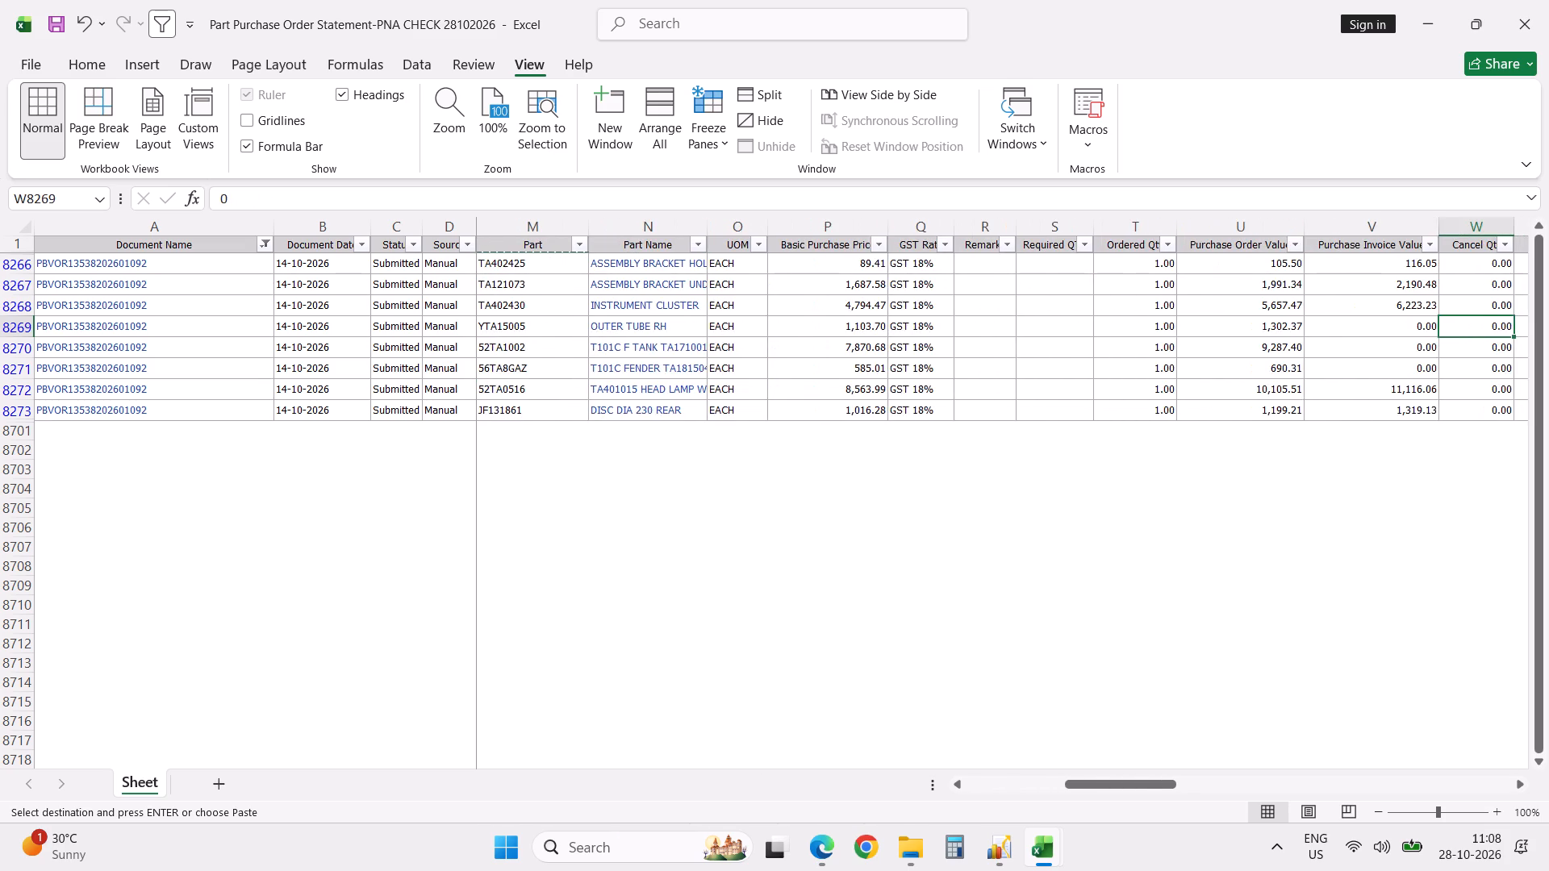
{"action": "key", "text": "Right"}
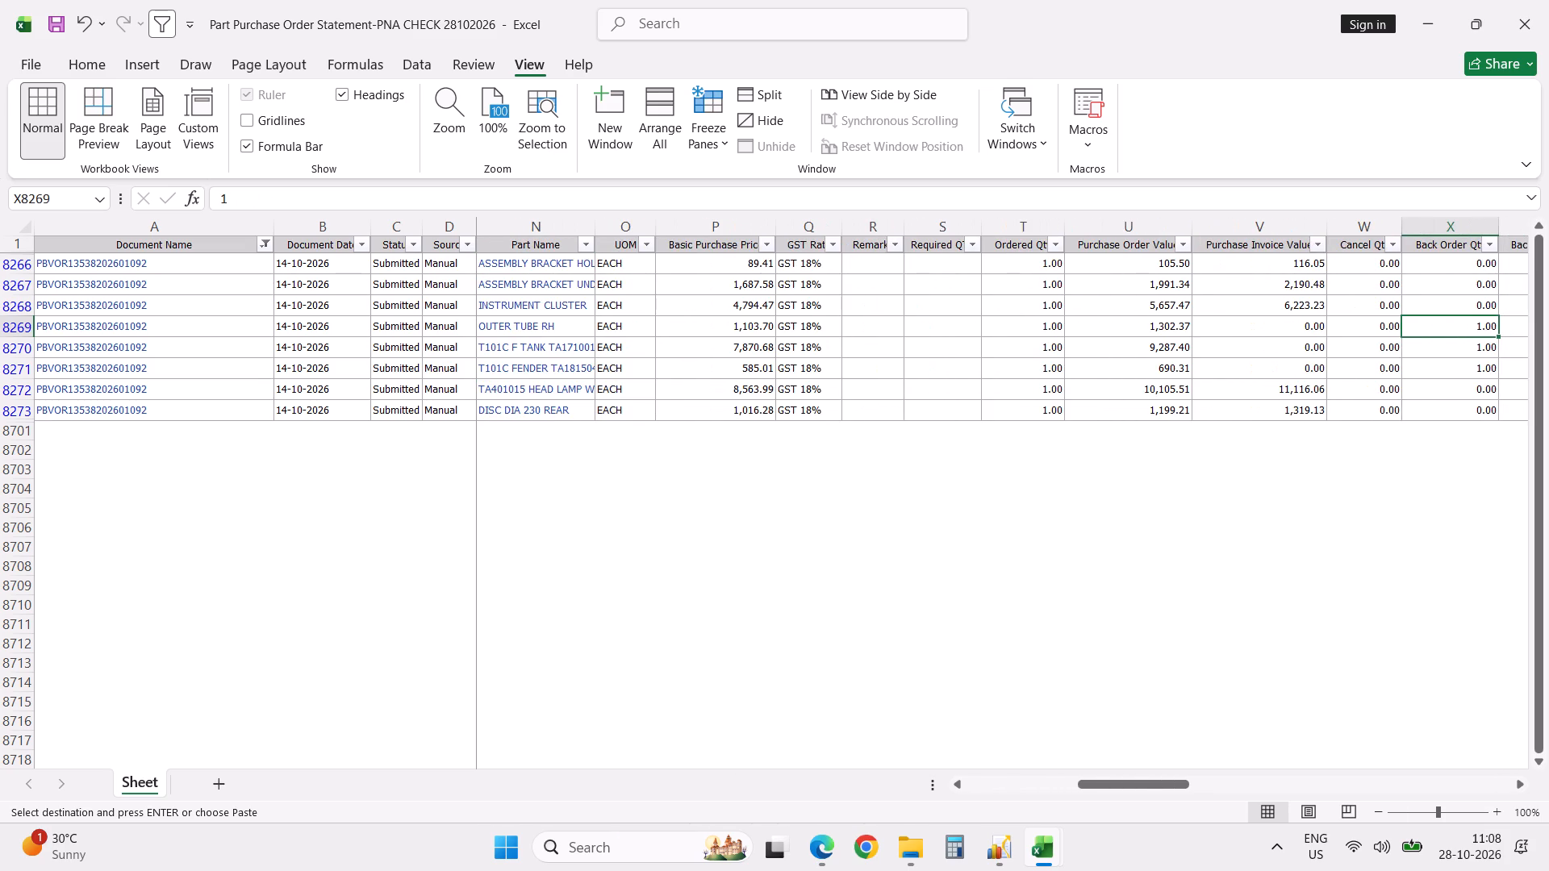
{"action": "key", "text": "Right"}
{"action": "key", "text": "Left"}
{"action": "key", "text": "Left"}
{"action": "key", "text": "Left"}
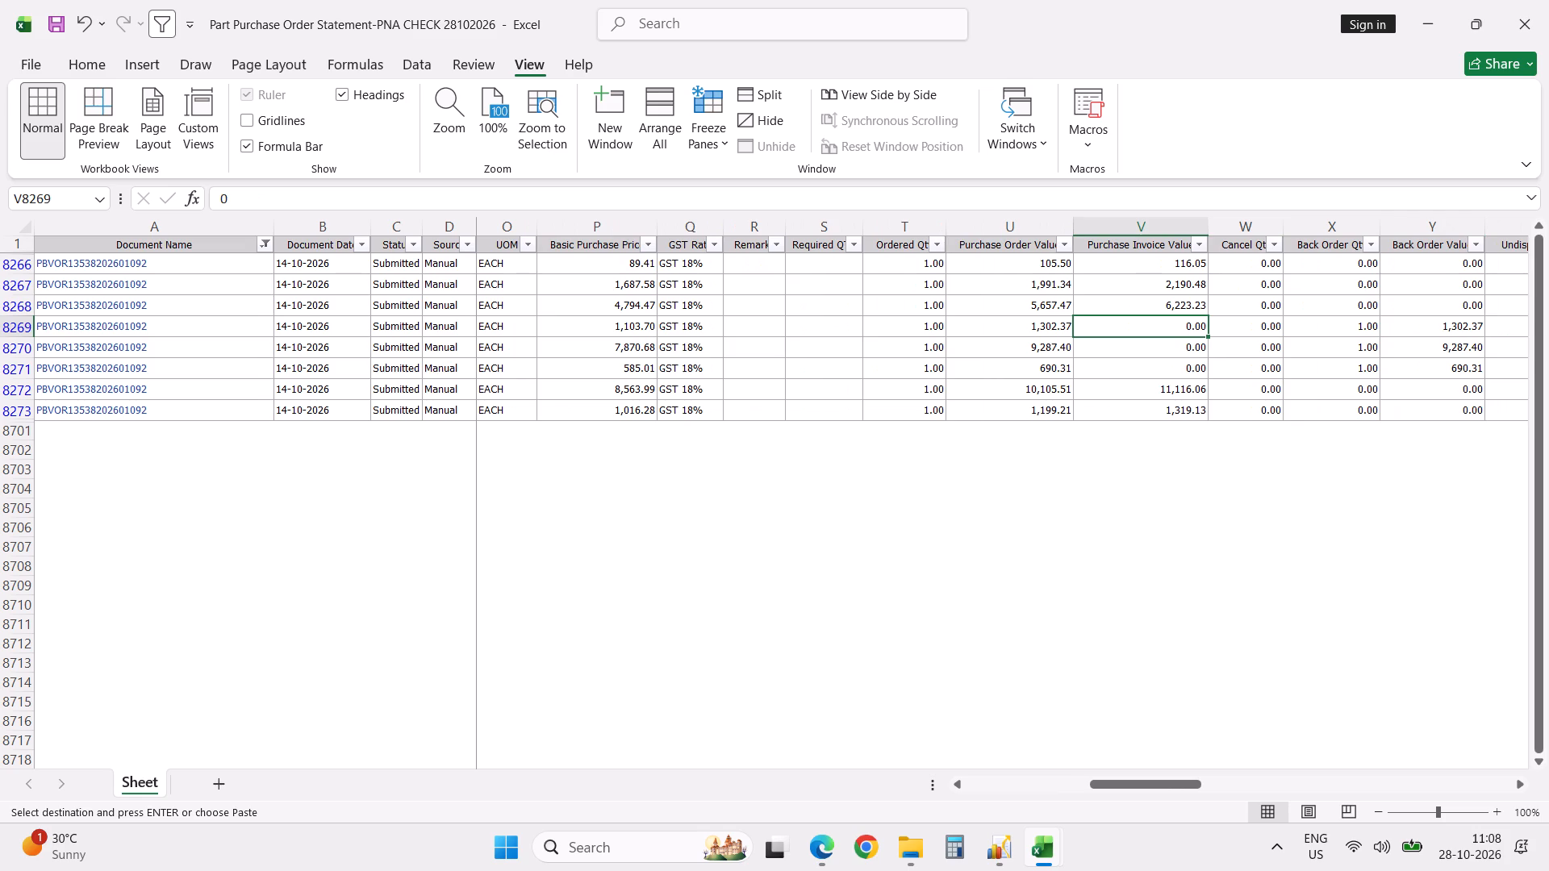
Copy part number YTA15005 from row 8269 of the purchase order statement.
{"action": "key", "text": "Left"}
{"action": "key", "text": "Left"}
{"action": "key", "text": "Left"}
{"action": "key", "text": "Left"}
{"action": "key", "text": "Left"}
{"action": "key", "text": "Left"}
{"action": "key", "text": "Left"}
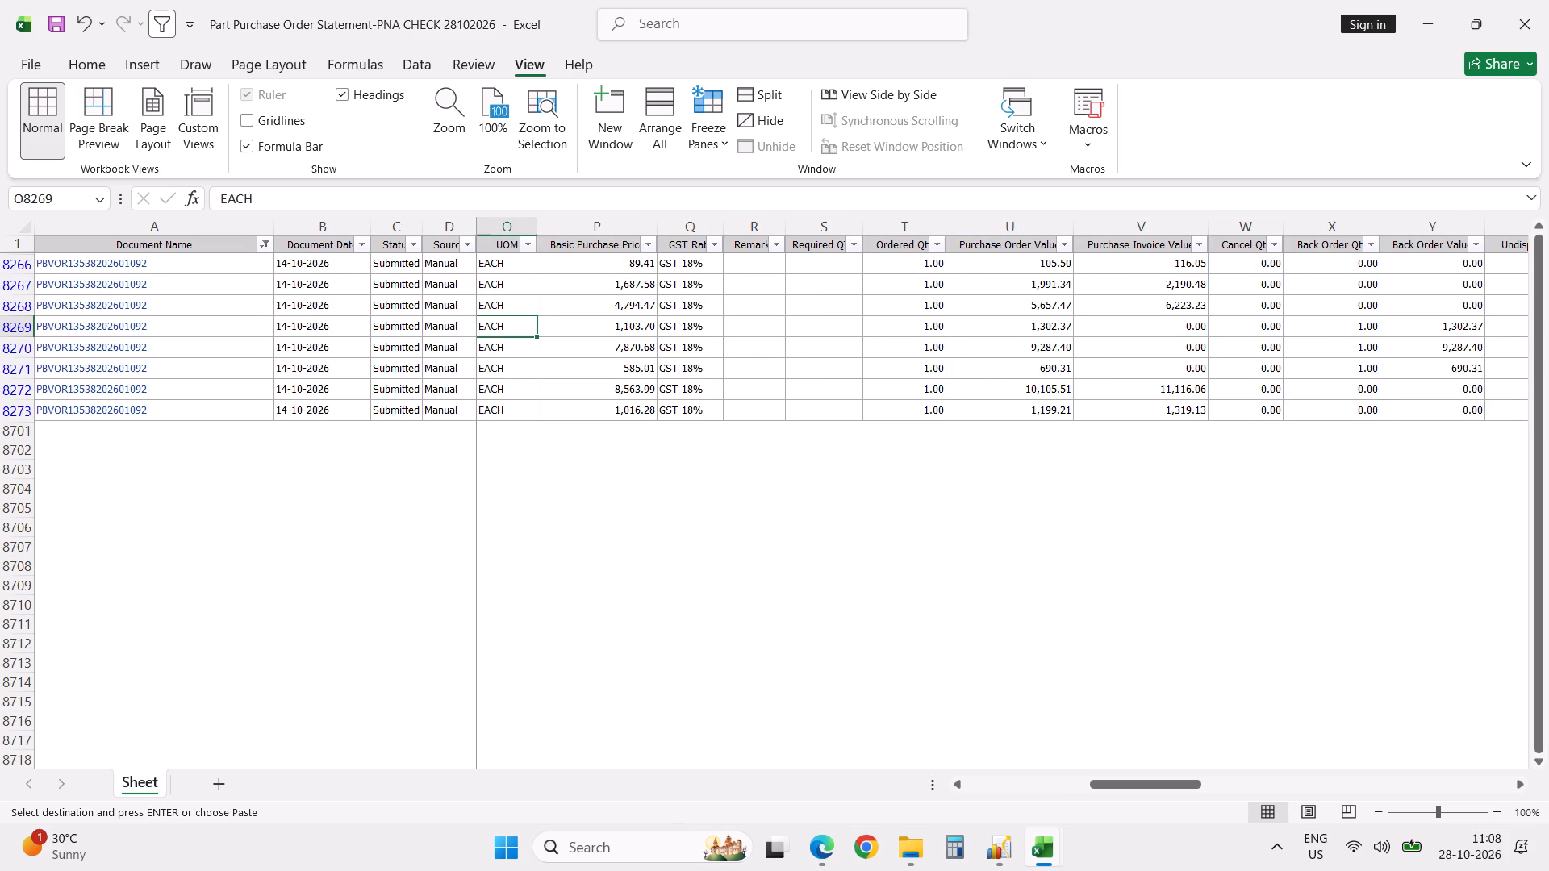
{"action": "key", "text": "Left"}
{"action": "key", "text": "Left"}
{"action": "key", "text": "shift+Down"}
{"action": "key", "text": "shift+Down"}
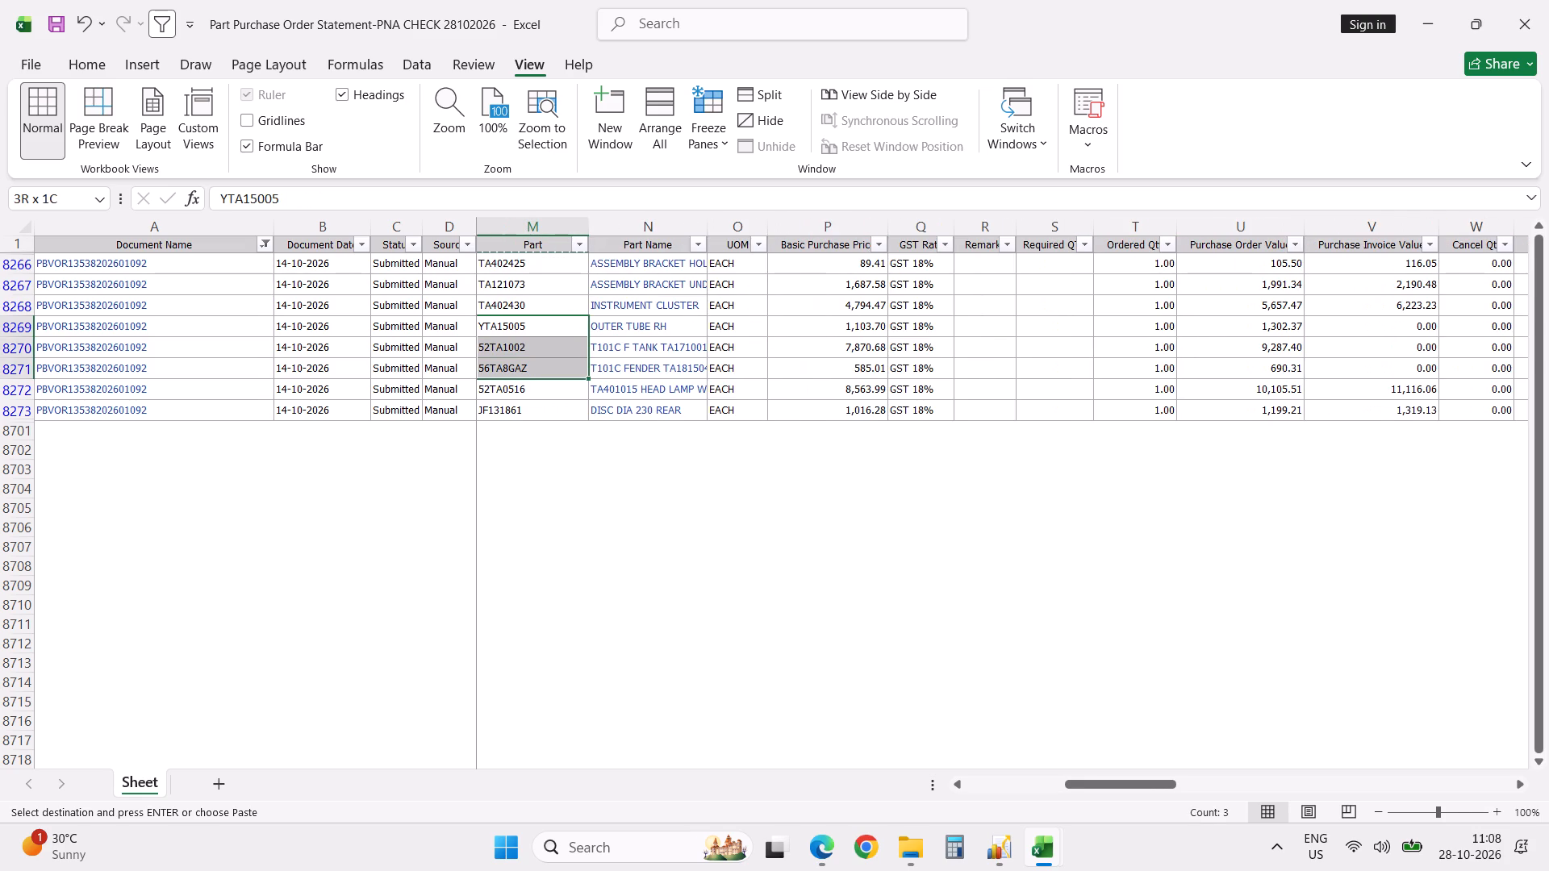
{"action": "left_click", "coordinate": [557, 331]}
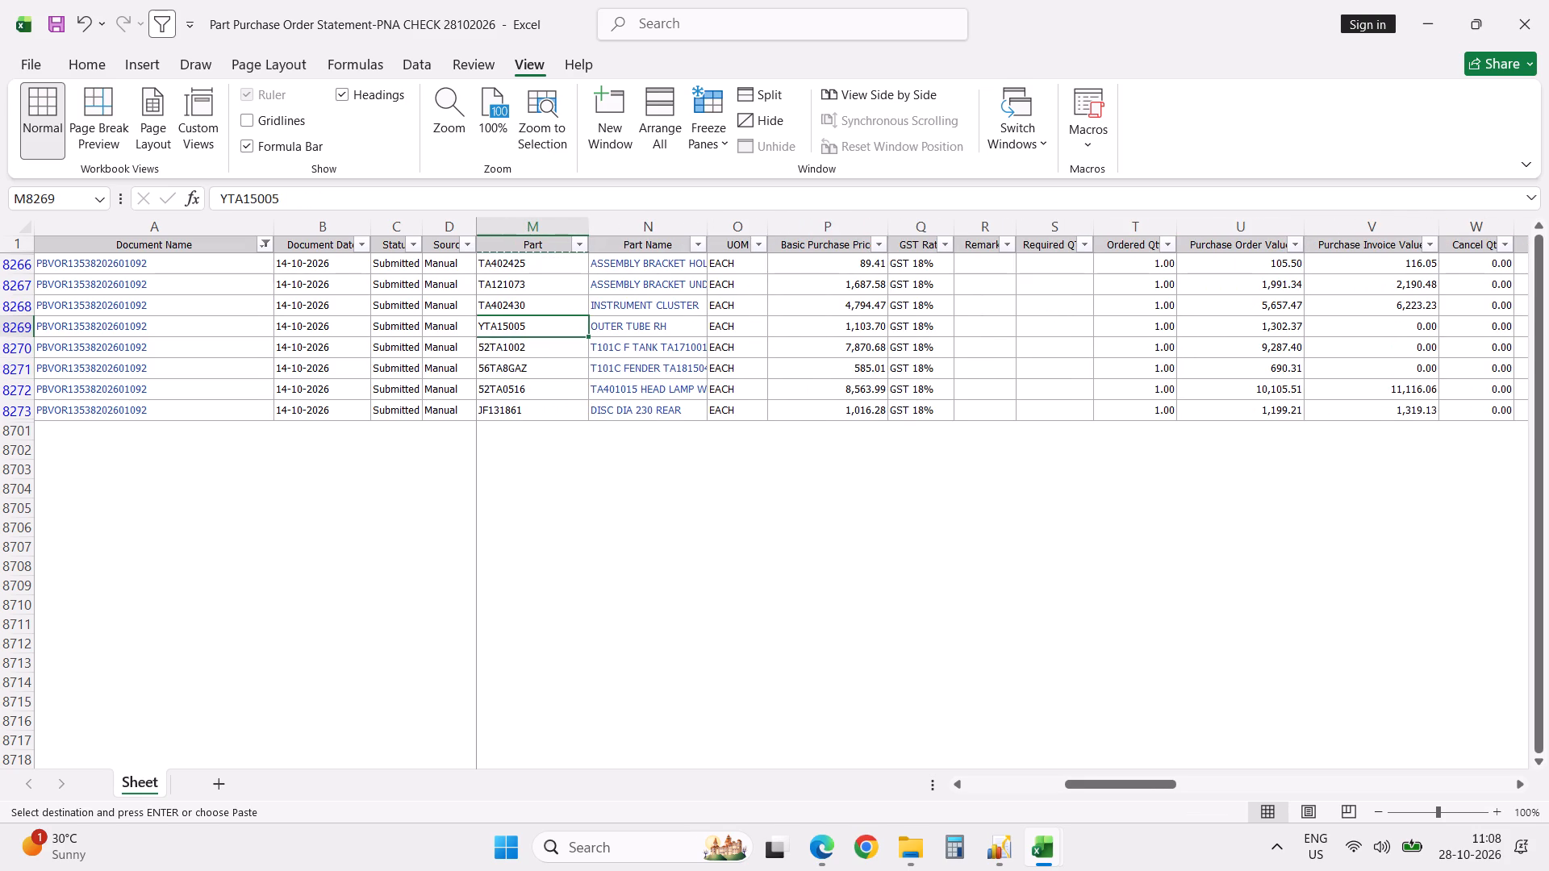
{"action": "key", "text": "ctrl+c"}
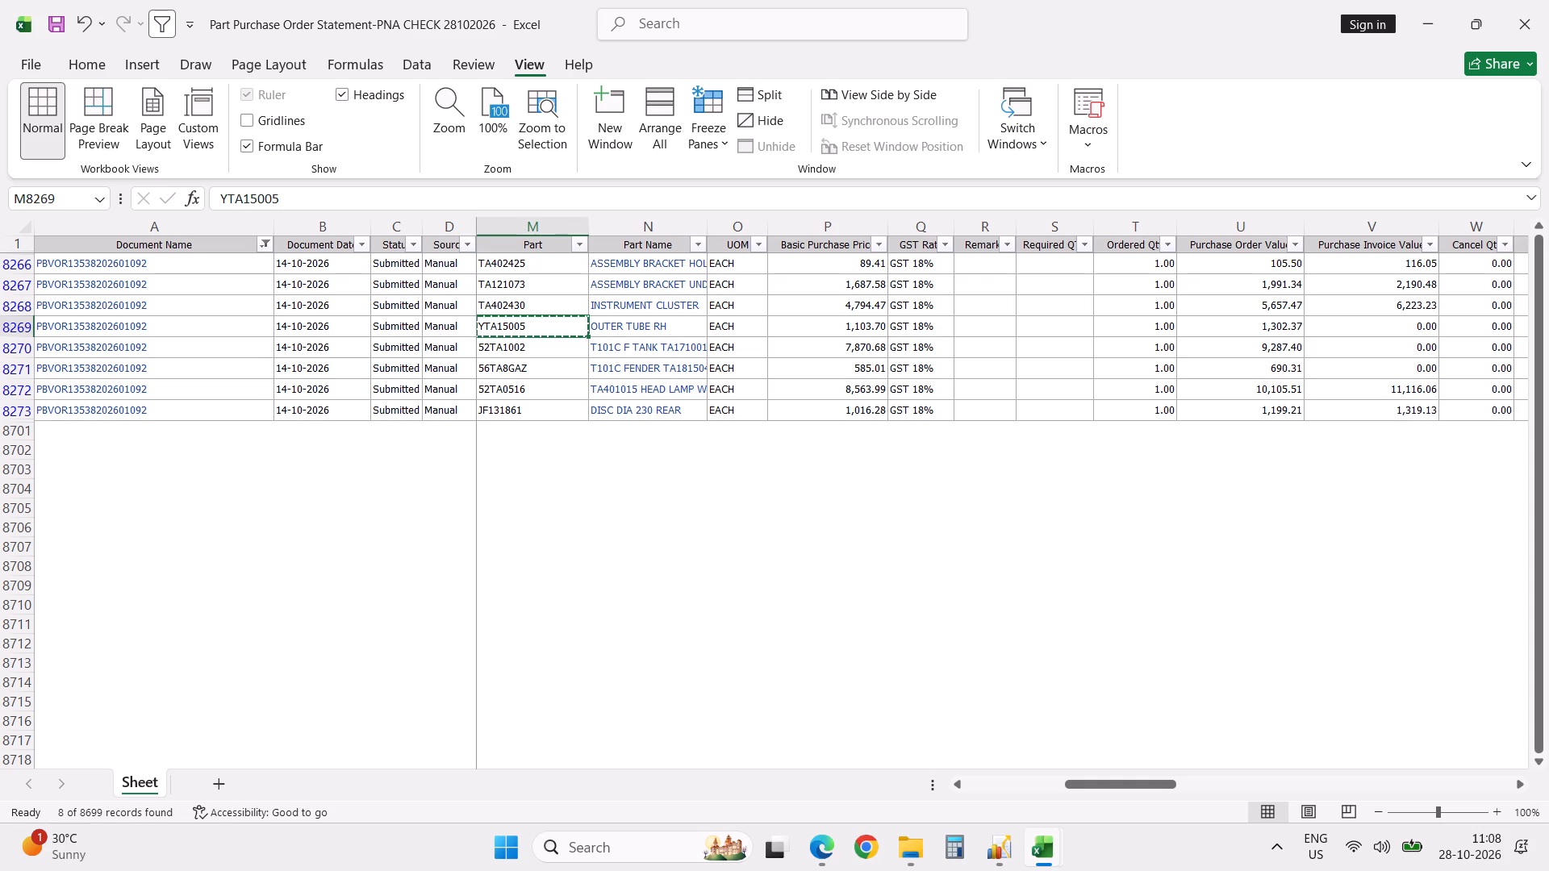
Switch to Excellon, close the Part Purchase Order Statement, and generate a VOR Search report for item YTA15005.
{"action": "left_click", "coordinate": [1007, 850]}
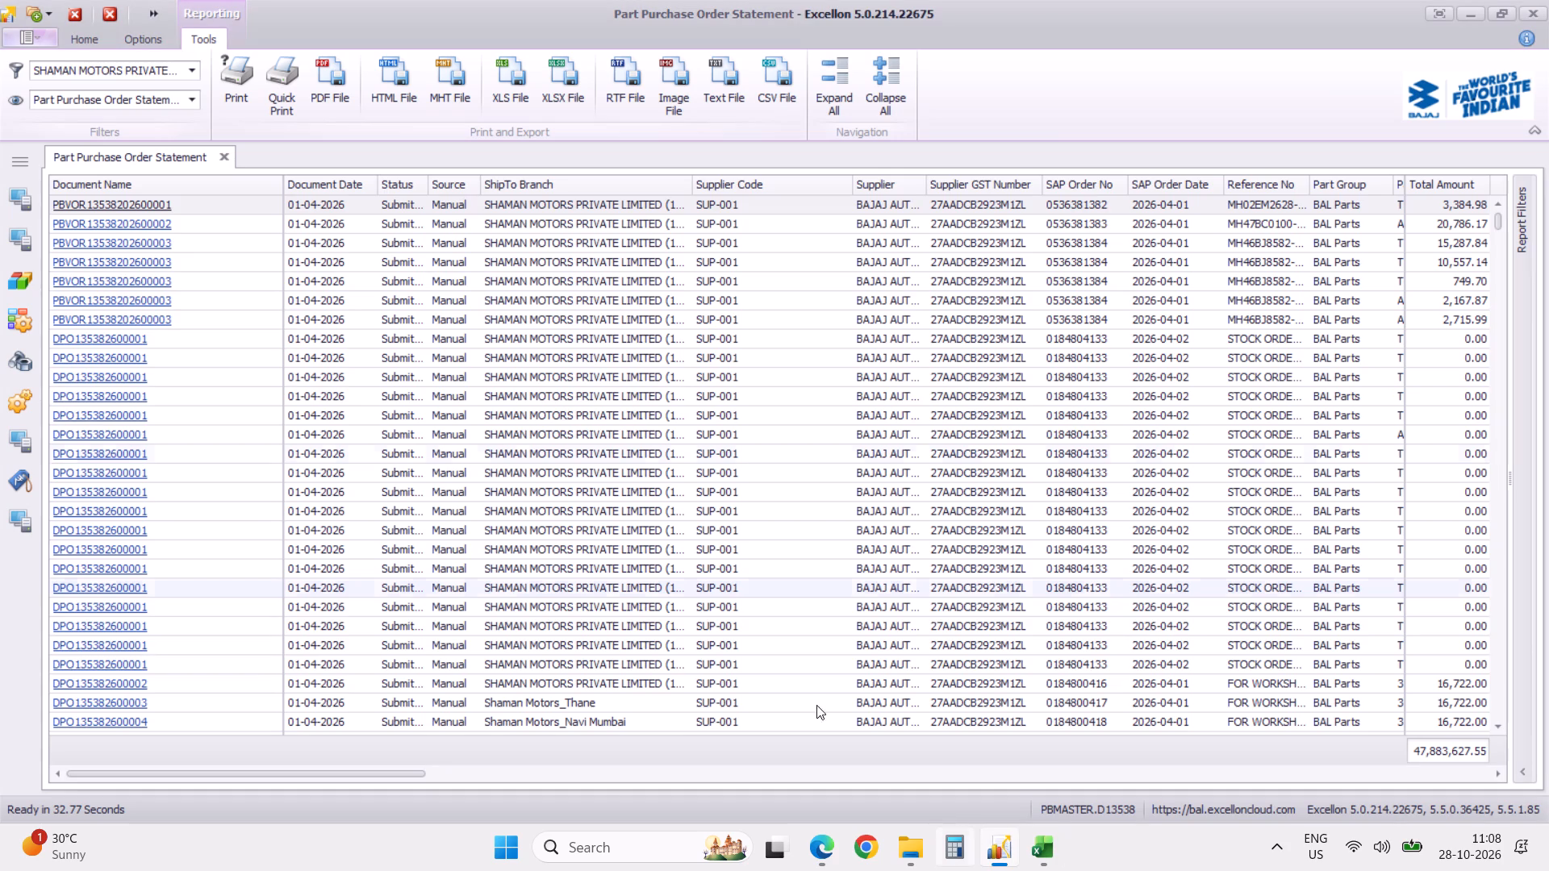
{"action": "left_click", "coordinate": [225, 158]}
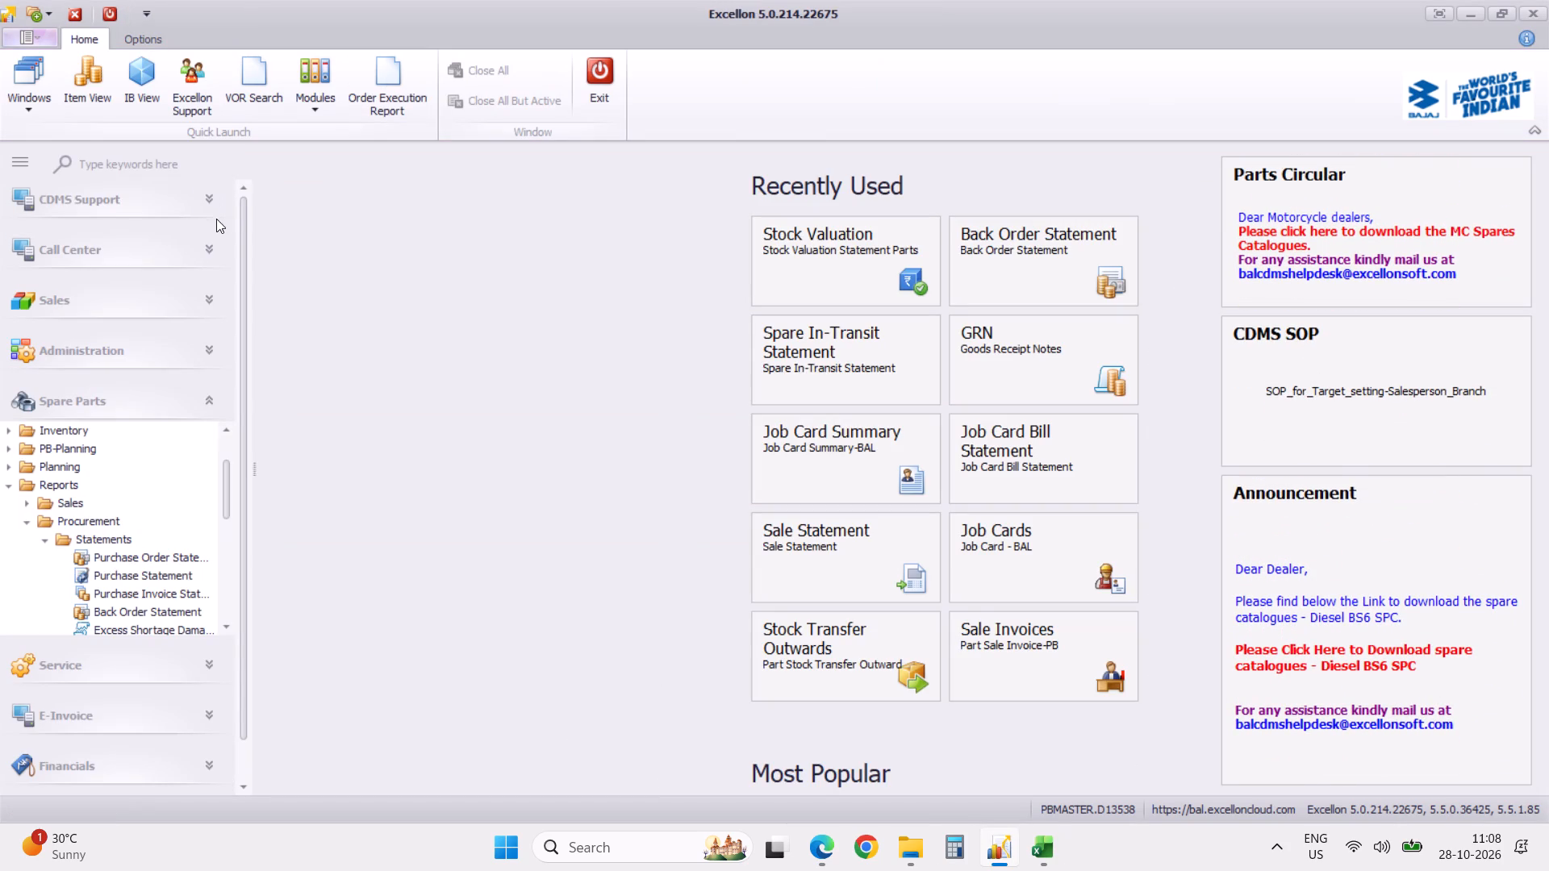
{"action": "left_click", "coordinate": [258, 79]}
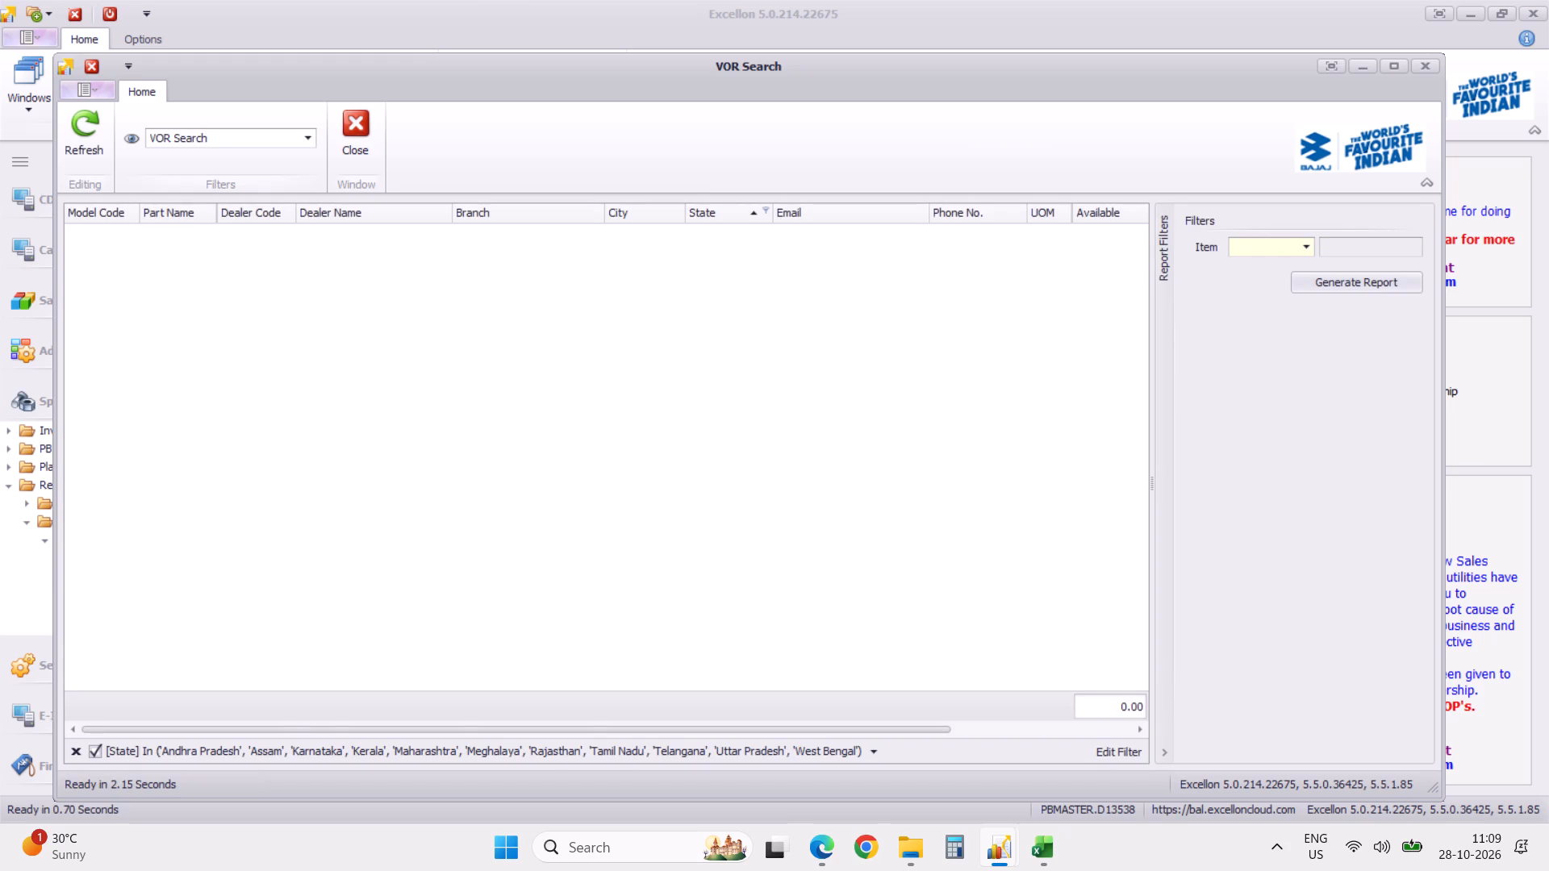
{"action": "left_click", "coordinate": [1253, 249]}
{"action": "key", "text": "ctrl+v"}
{"action": "left_click", "coordinate": [1323, 281]}
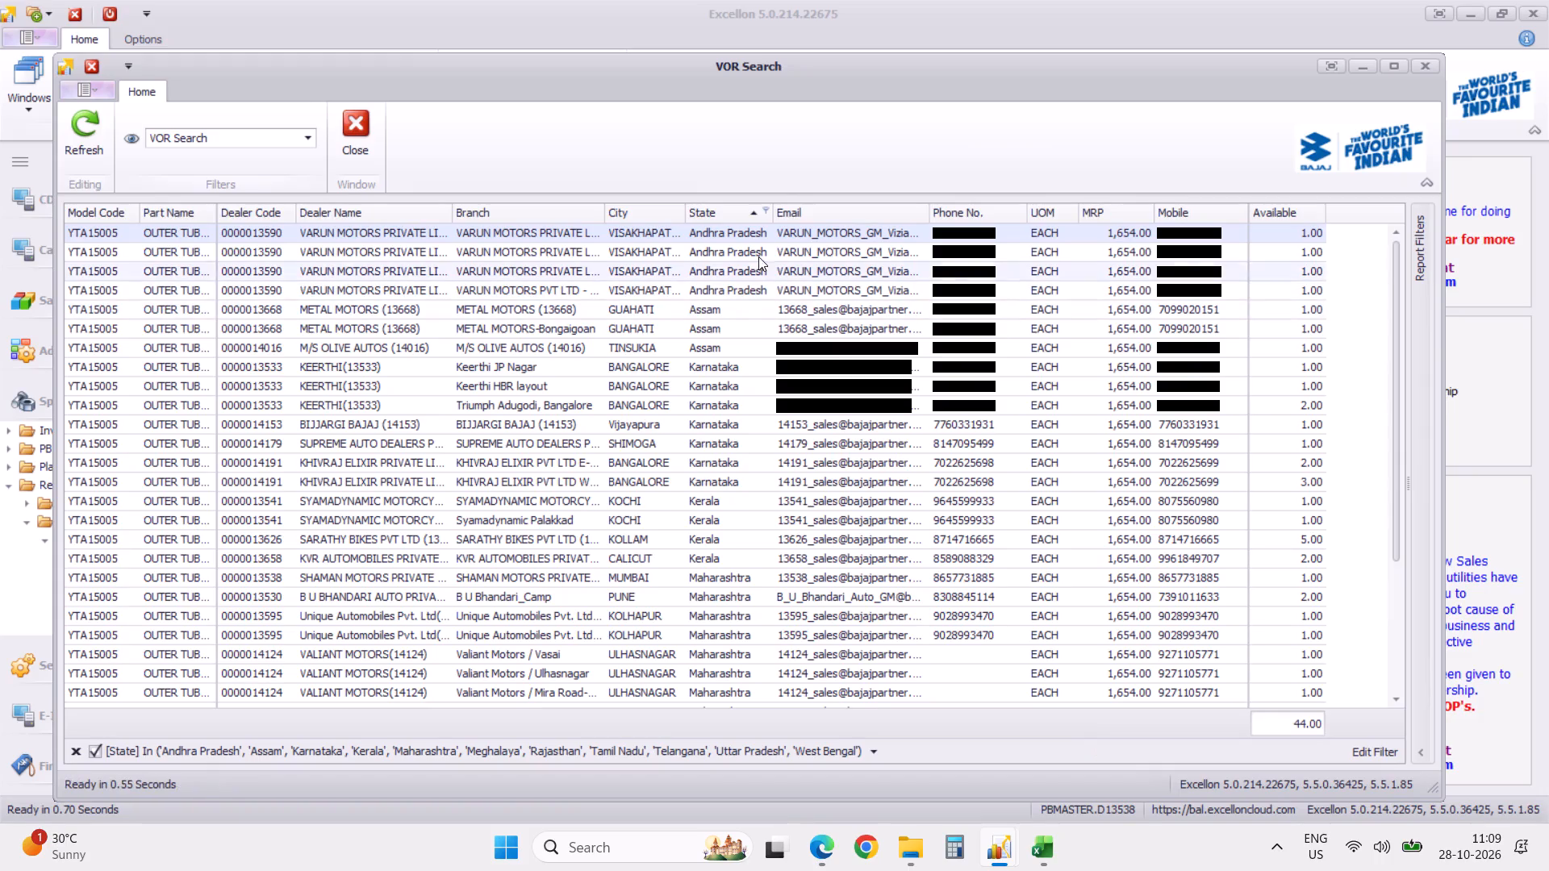
Filter the VOR Search results by State to show only Maharashtra.
{"action": "left_click", "coordinate": [763, 207]}
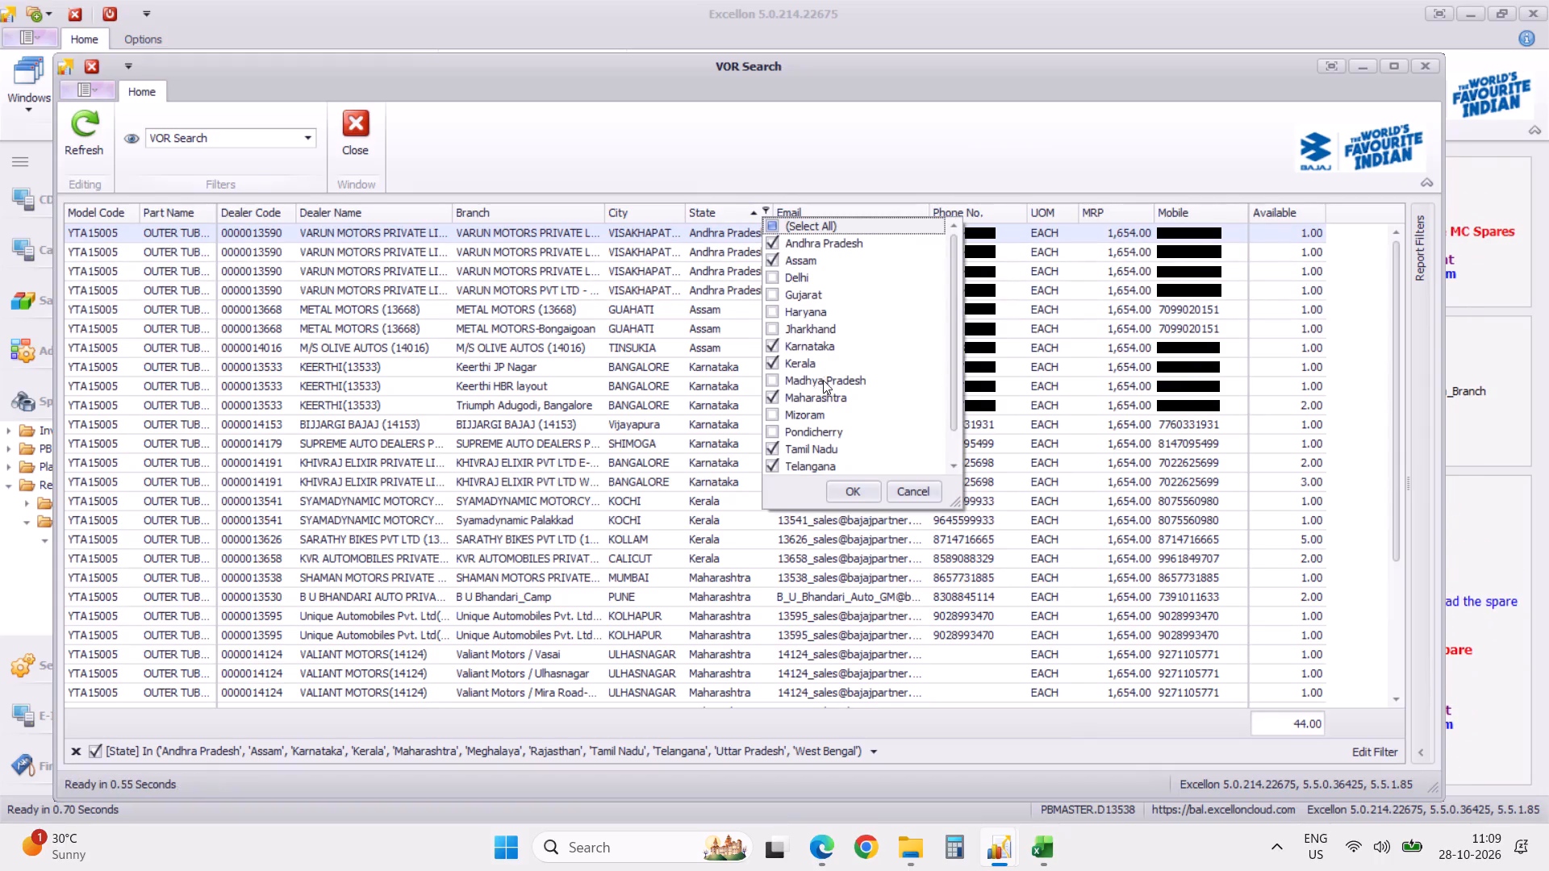
{"action": "left_click", "coordinate": [819, 228]}
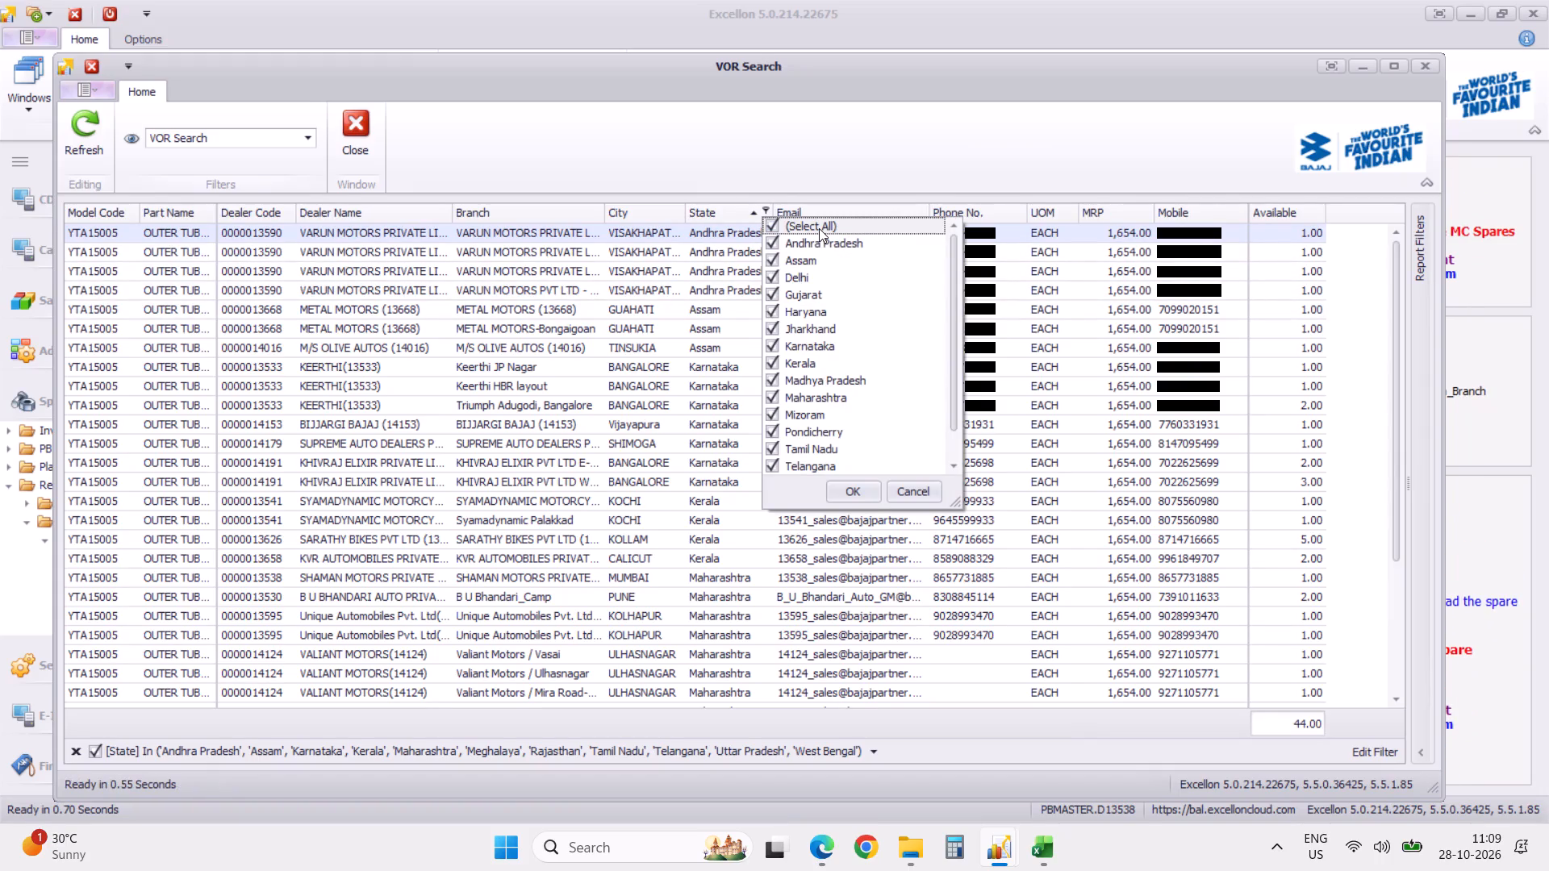
{"action": "left_click", "coordinate": [819, 228]}
{"action": "left_click", "coordinate": [817, 394]}
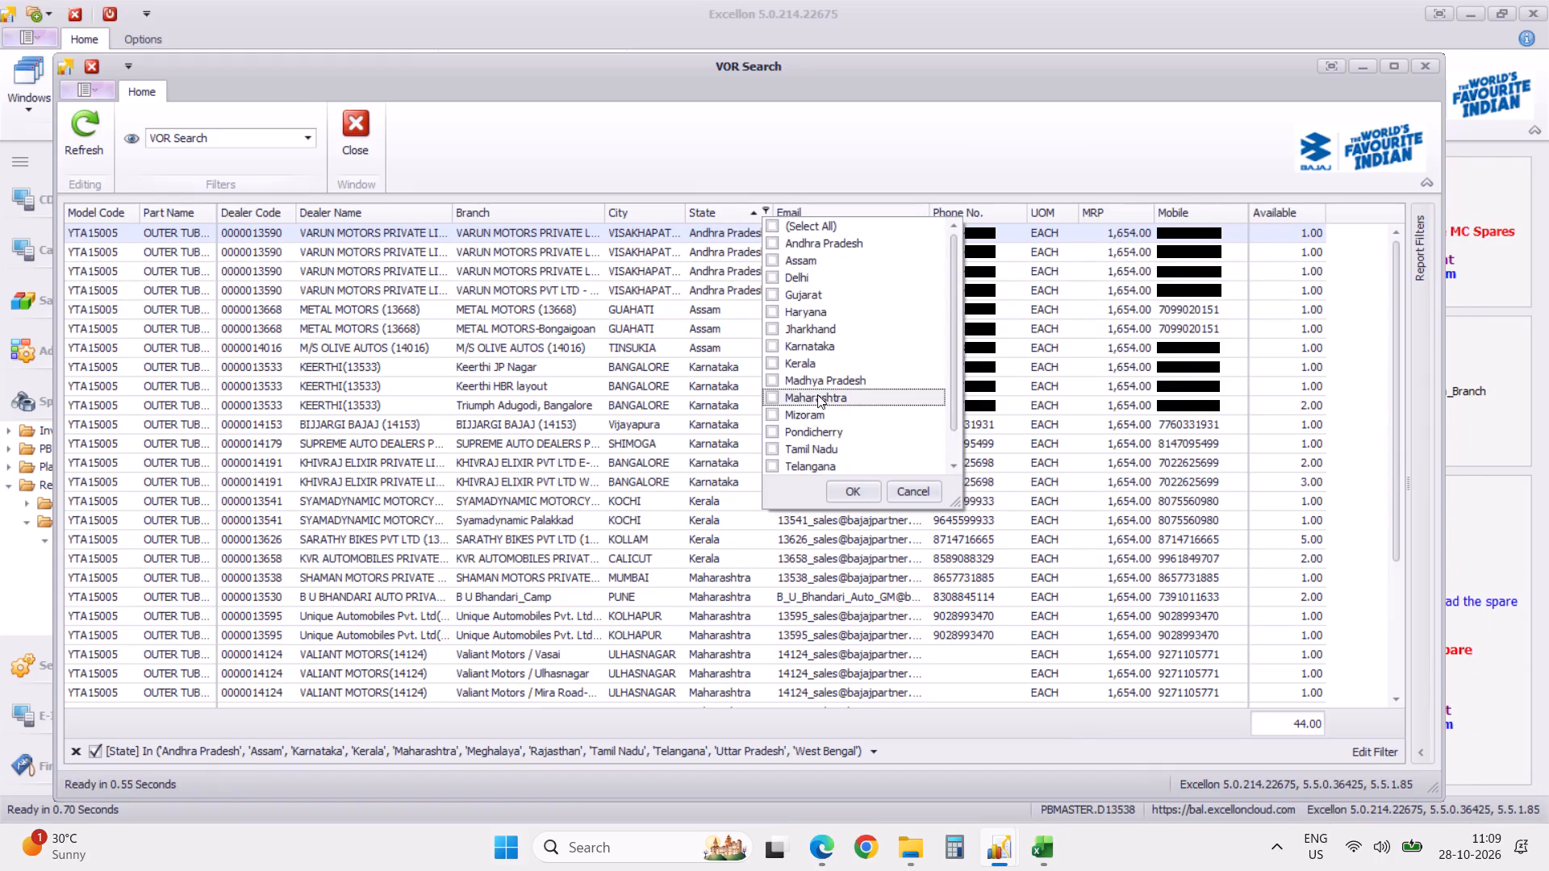
{"action": "left_click", "coordinate": [773, 402]}
{"action": "left_click", "coordinate": [858, 495]}
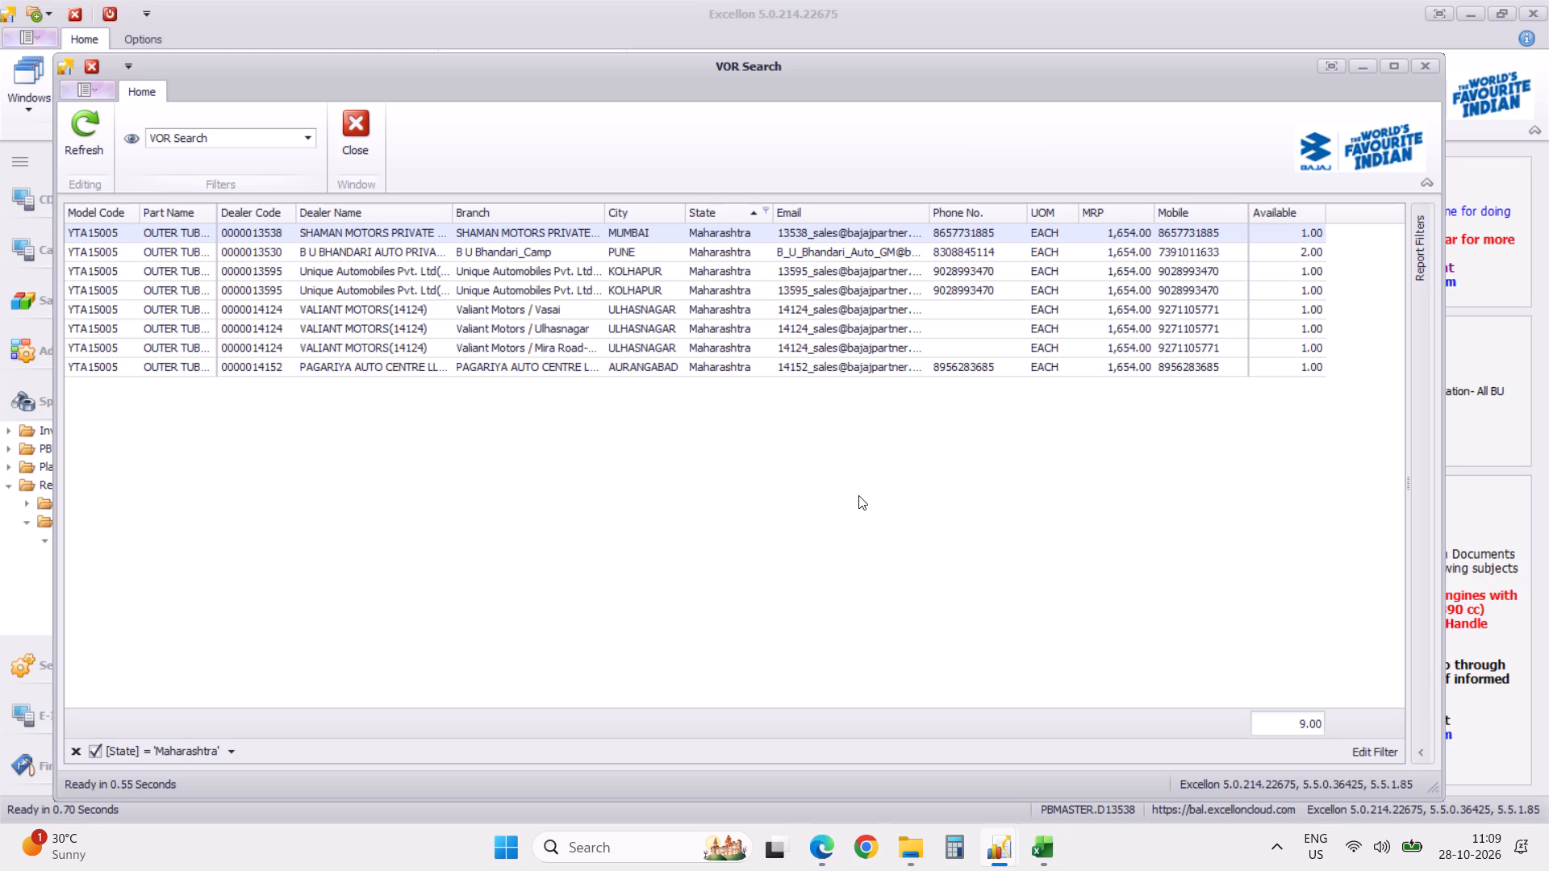
Copy part number 52TA1002 from row 8270 in Excel and generate its report in a maximized VOR Search window in Excellon.
{"action": "key", "text": "alt+Tab"}
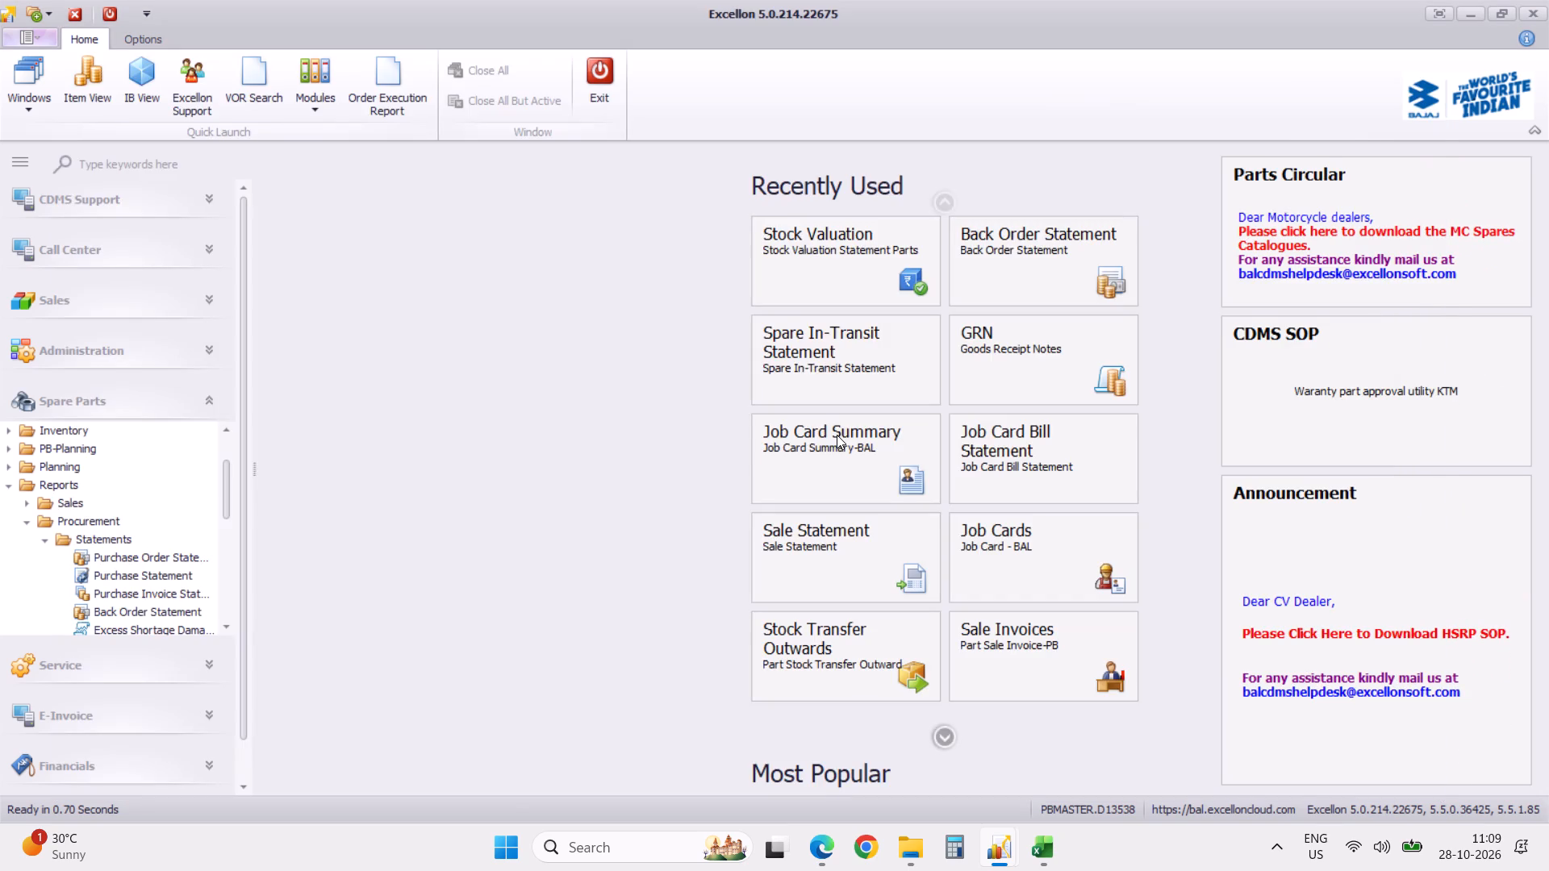
{"action": "key", "text": "alt+Tab"}
{"action": "key", "text": "alt+Tab"}
{"action": "key", "text": "alt+Tab"}
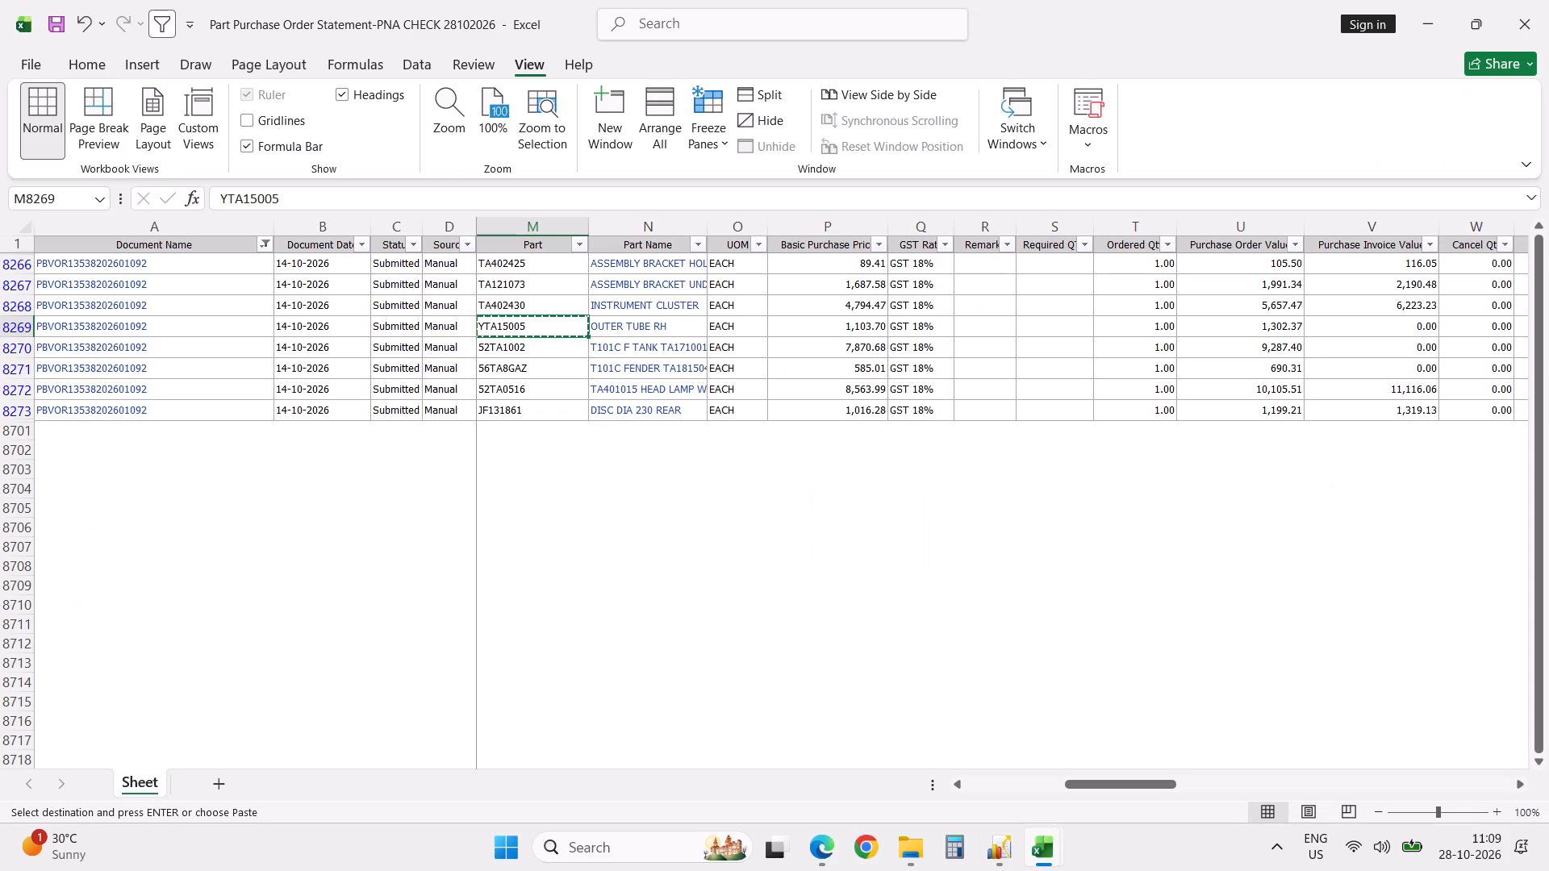
{"action": "left_click", "coordinate": [566, 348]}
{"action": "key", "text": "ctrl+c"}
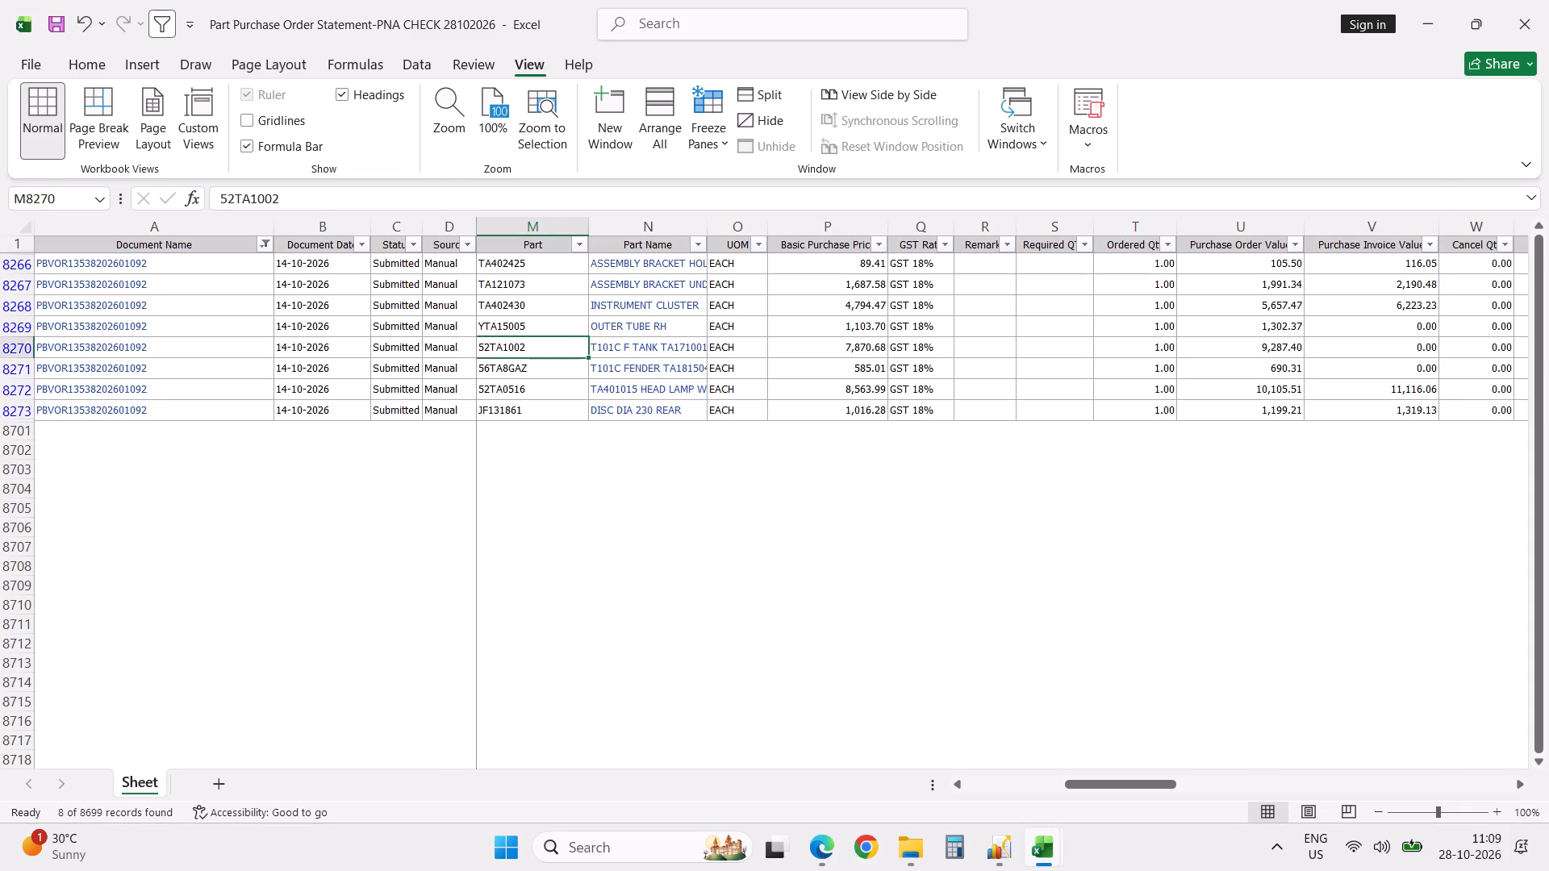
{"action": "key", "text": "alt+Tab"}
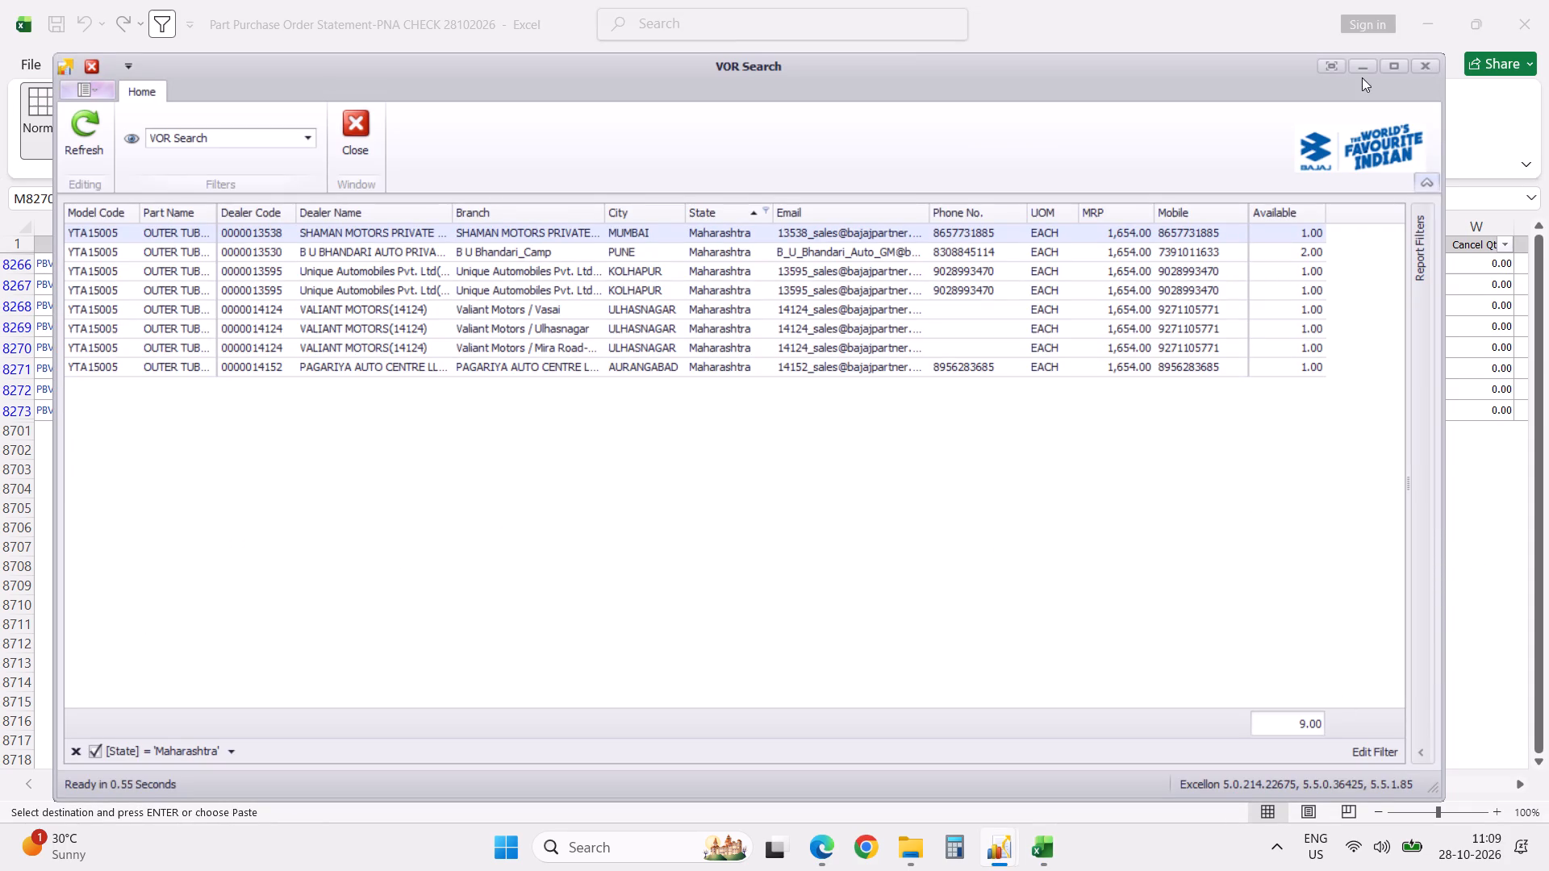
{"action": "left_click", "coordinate": [1394, 69]}
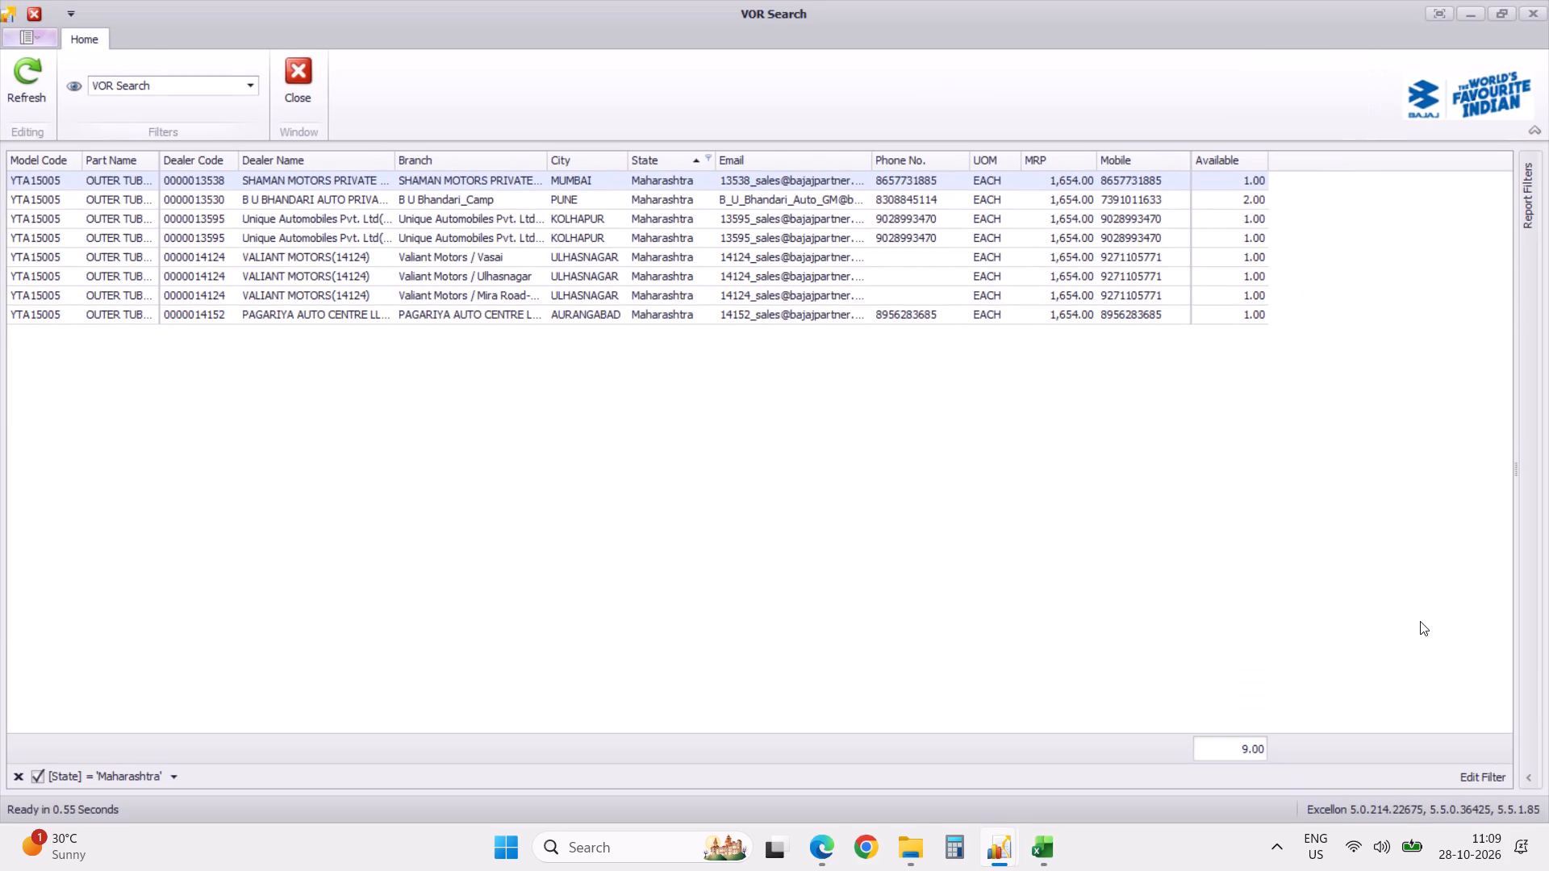
{"action": "left_click", "coordinate": [1532, 777]}
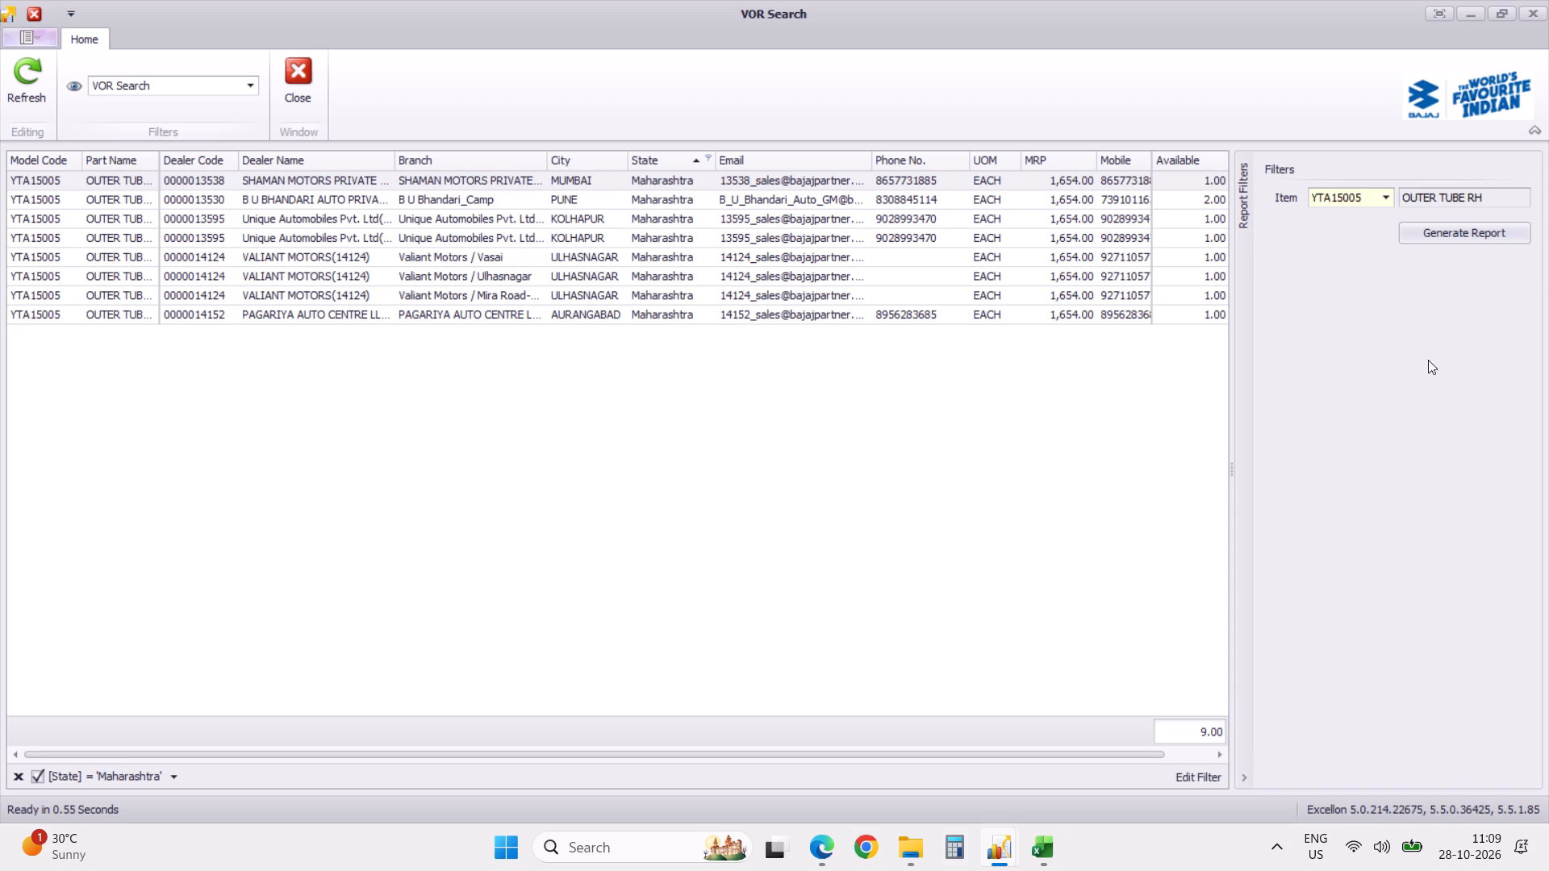
{"action": "left_click", "coordinate": [1318, 191]}
{"action": "left_click", "coordinate": [1318, 191]}
{"action": "key", "text": "ctrl+v"}
{"action": "left_click", "coordinate": [1480, 235]}
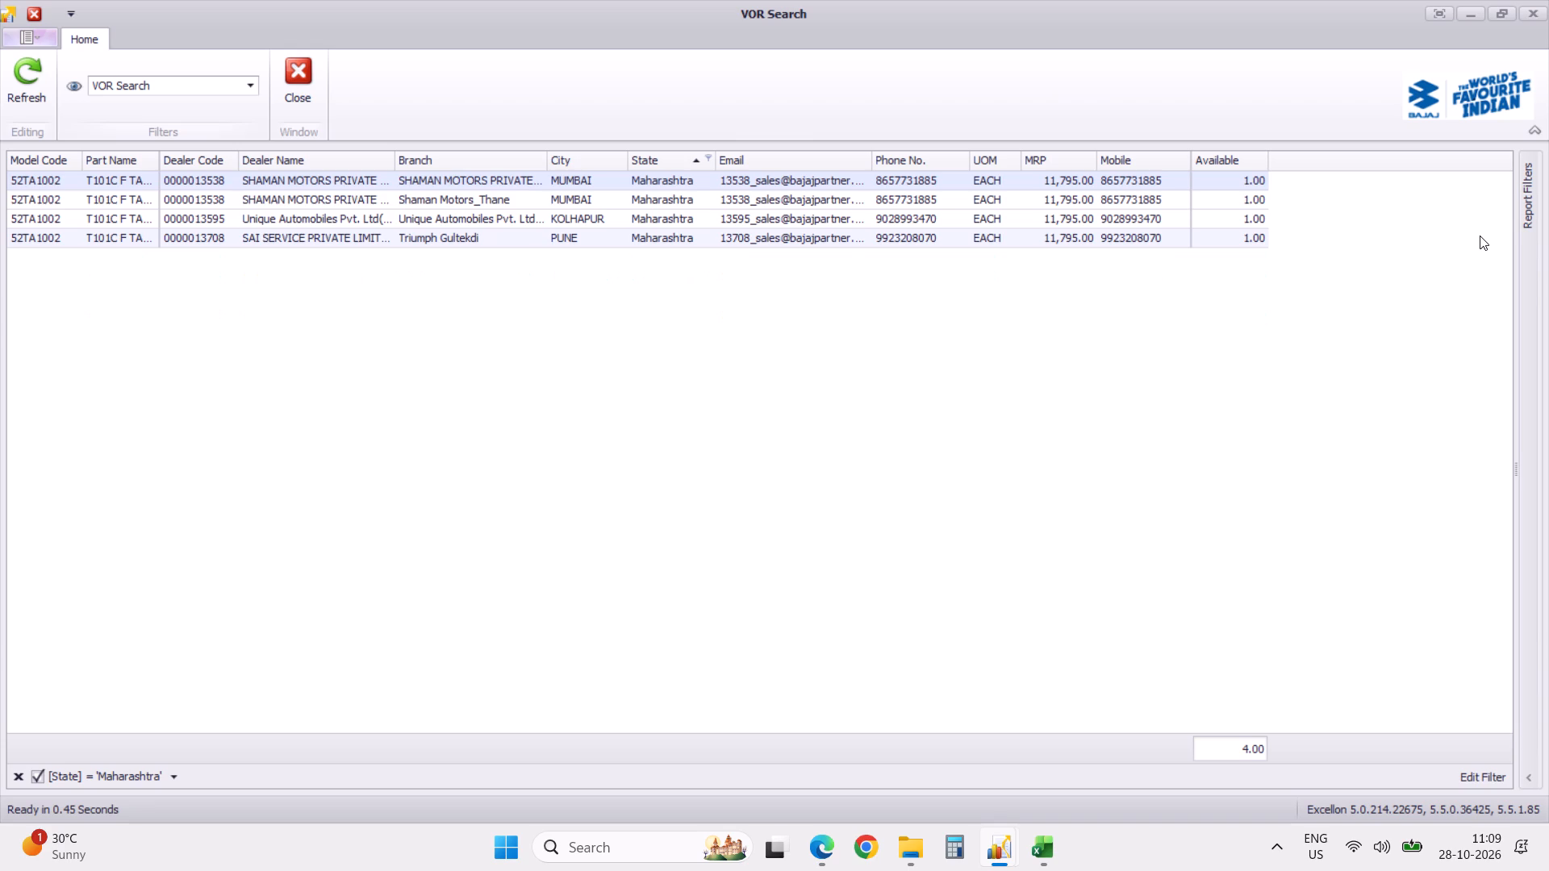
Copy part number 56TA8GAZ from row 8271 in Excel and generate its VOR Search report in Excellon.
{"action": "key", "text": "alt+Tab"}
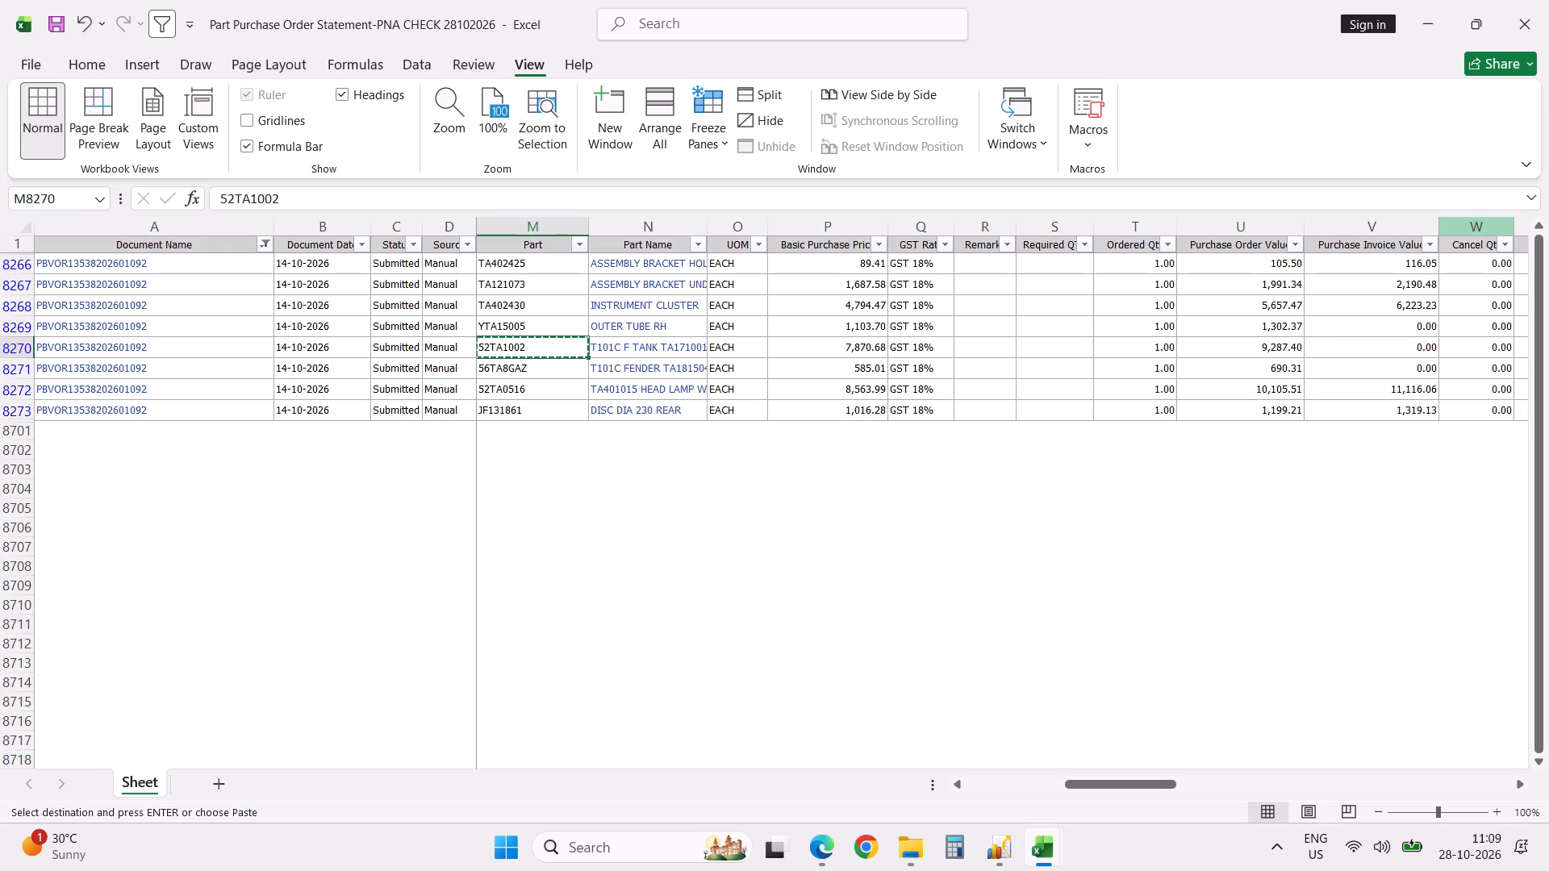
{"action": "left_click", "coordinate": [536, 374]}
{"action": "key", "text": "ctrl+c"}
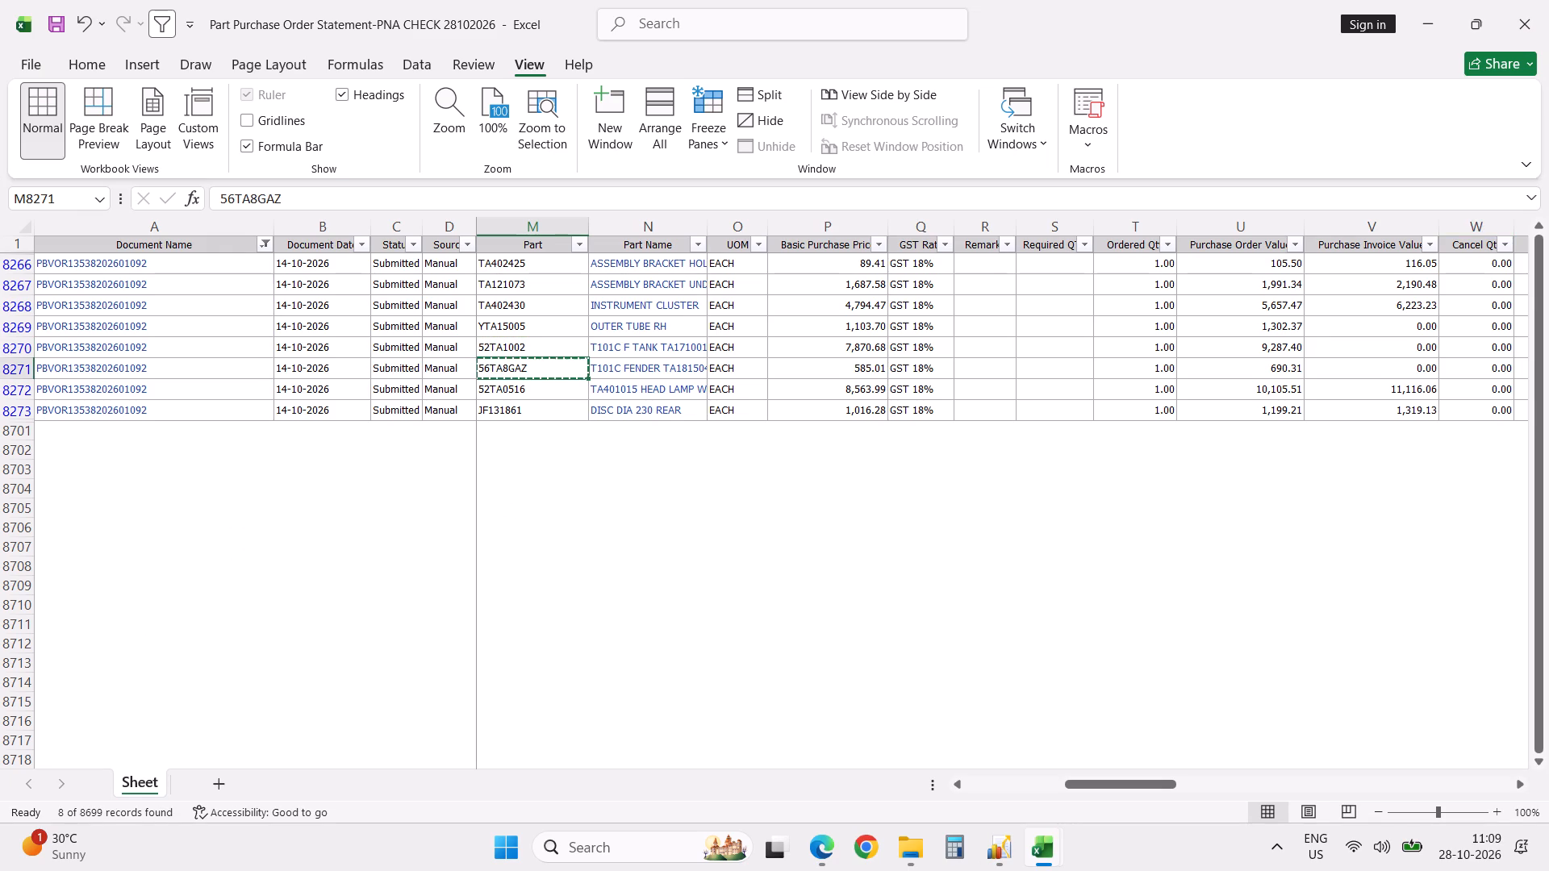
{"action": "key", "text": "alt+Tab"}
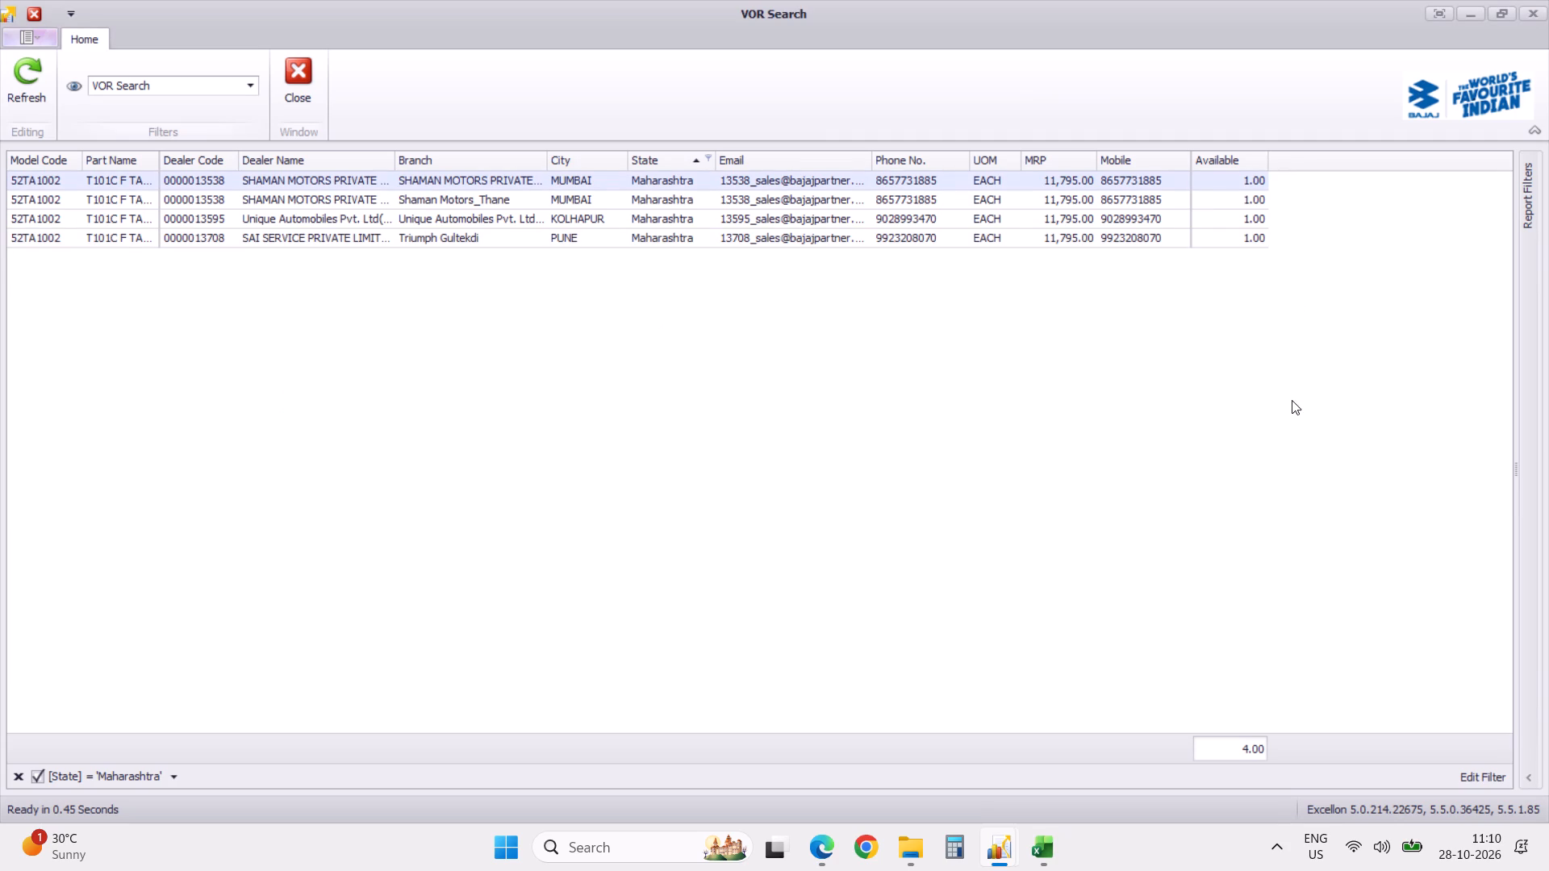
{"action": "left_click", "coordinate": [1526, 777]}
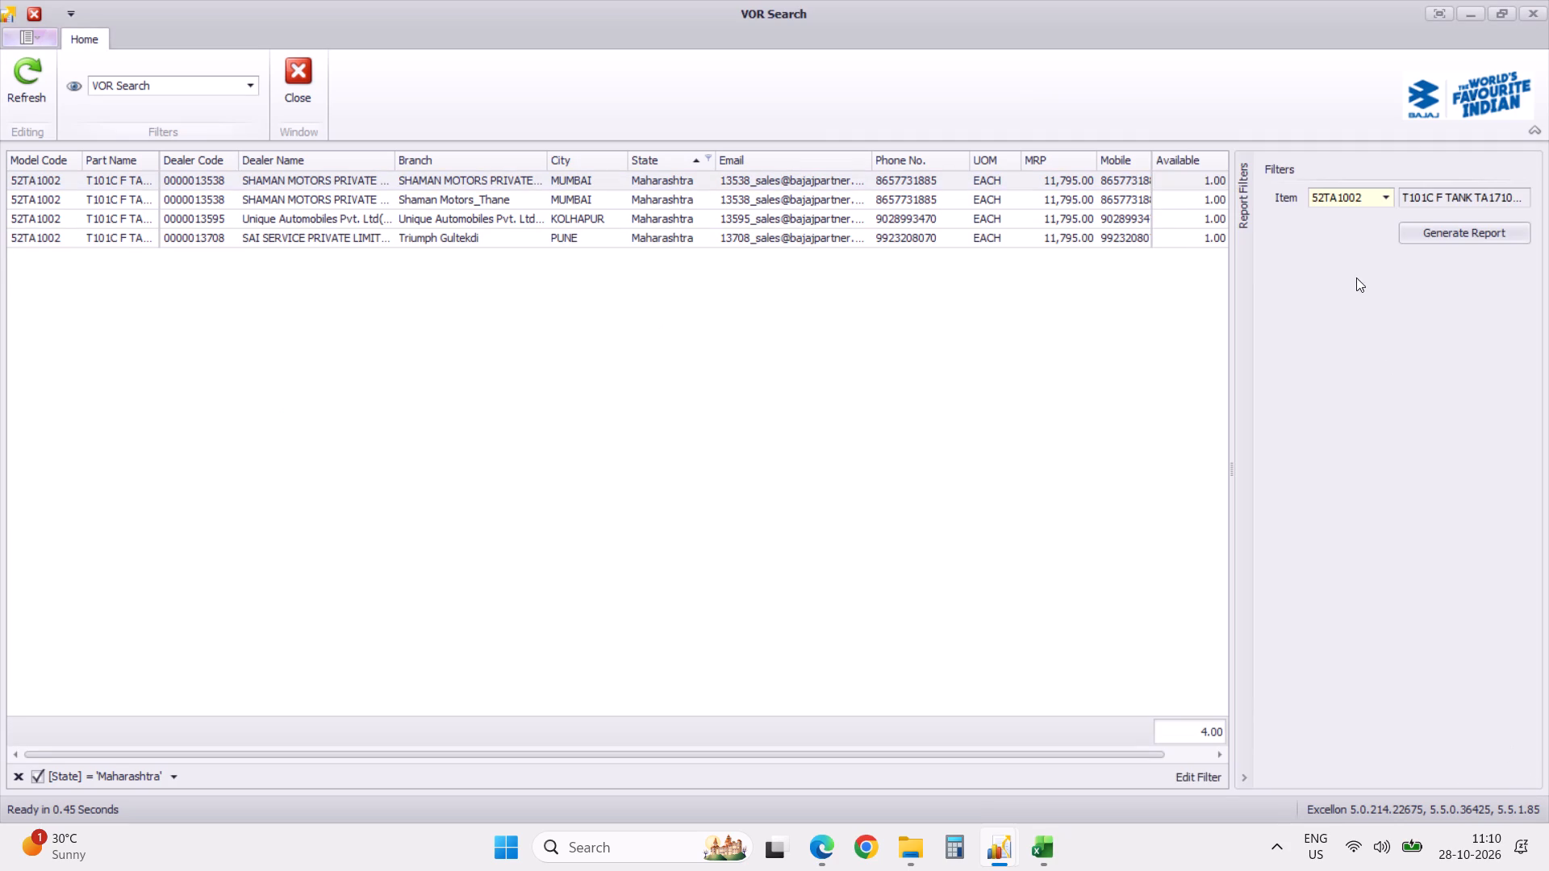
{"action": "left_click", "coordinate": [1319, 187]}
{"action": "left_click", "coordinate": [1320, 195]}
{"action": "left_click", "coordinate": [1320, 195]}
{"action": "key", "text": "ctrl+v"}
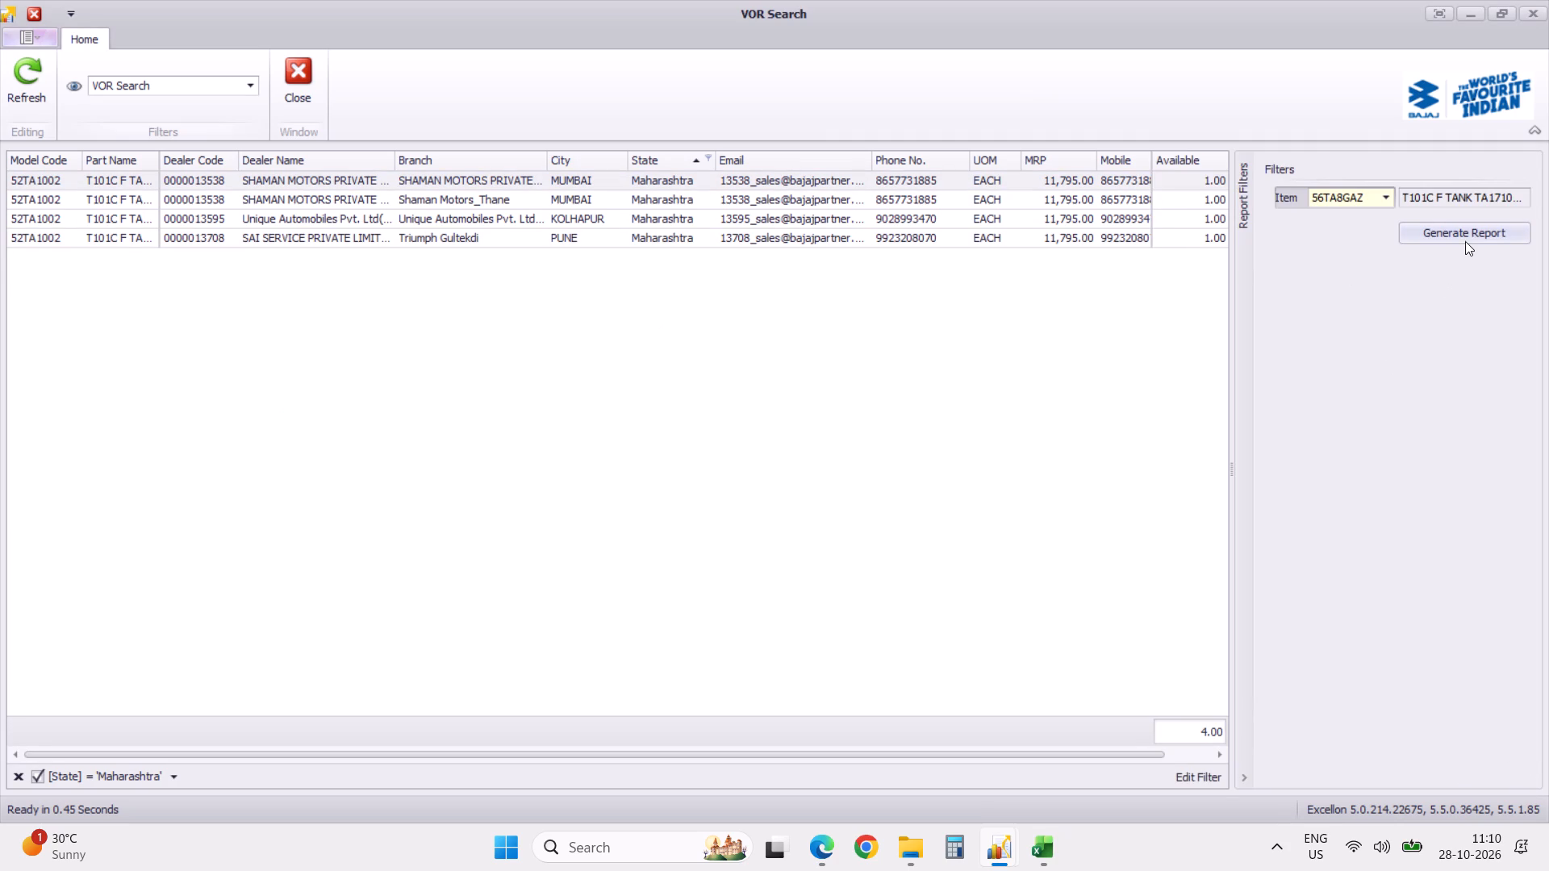
{"action": "left_click", "coordinate": [1465, 240]}
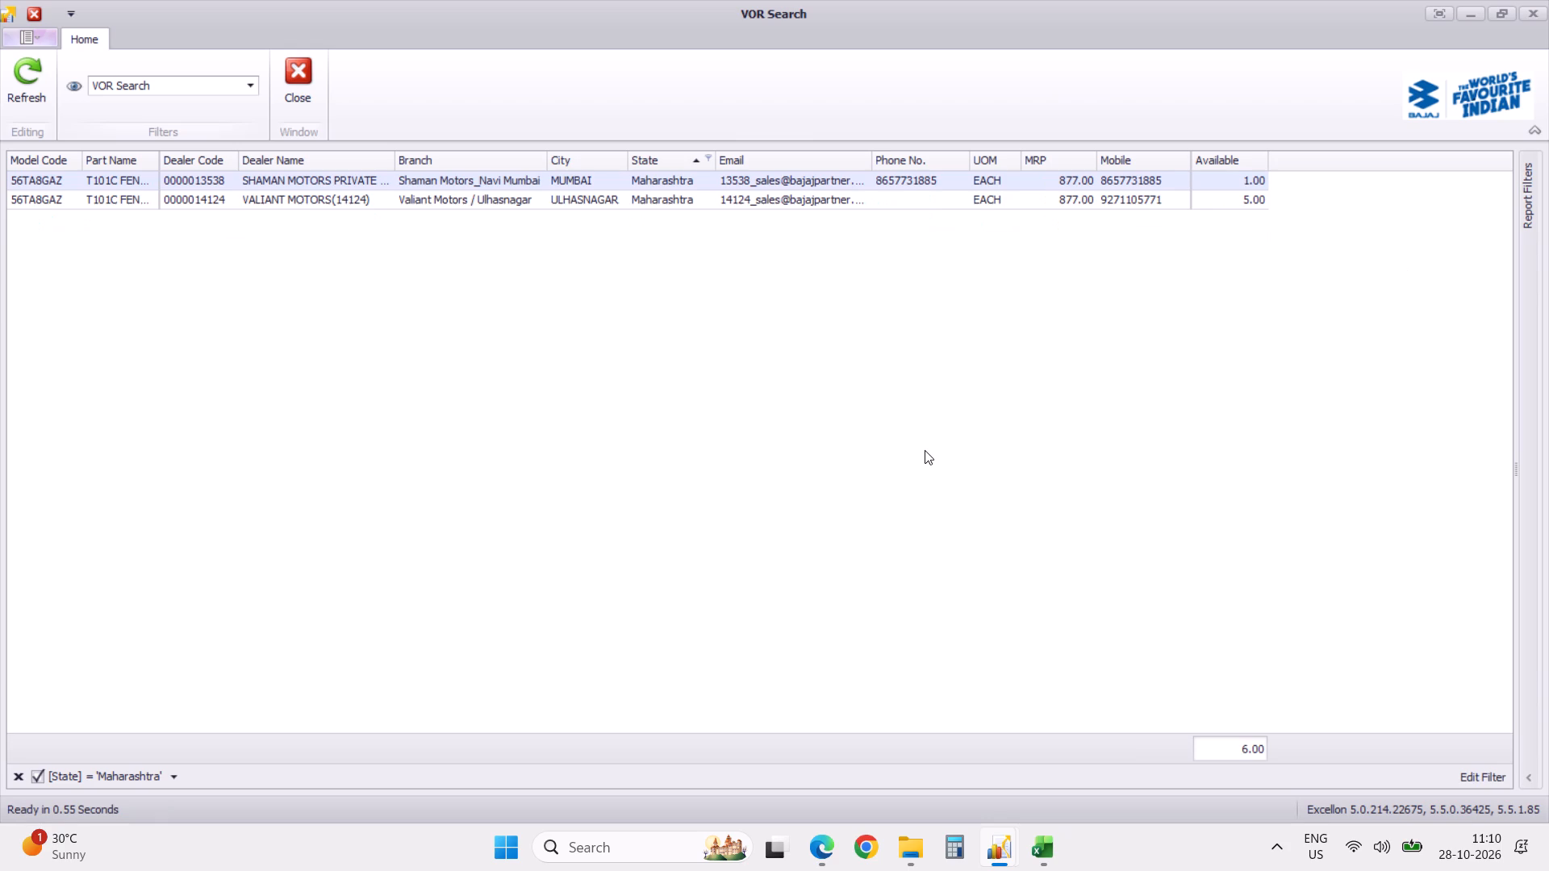
{"action": "key", "text": "alt+Tab"}
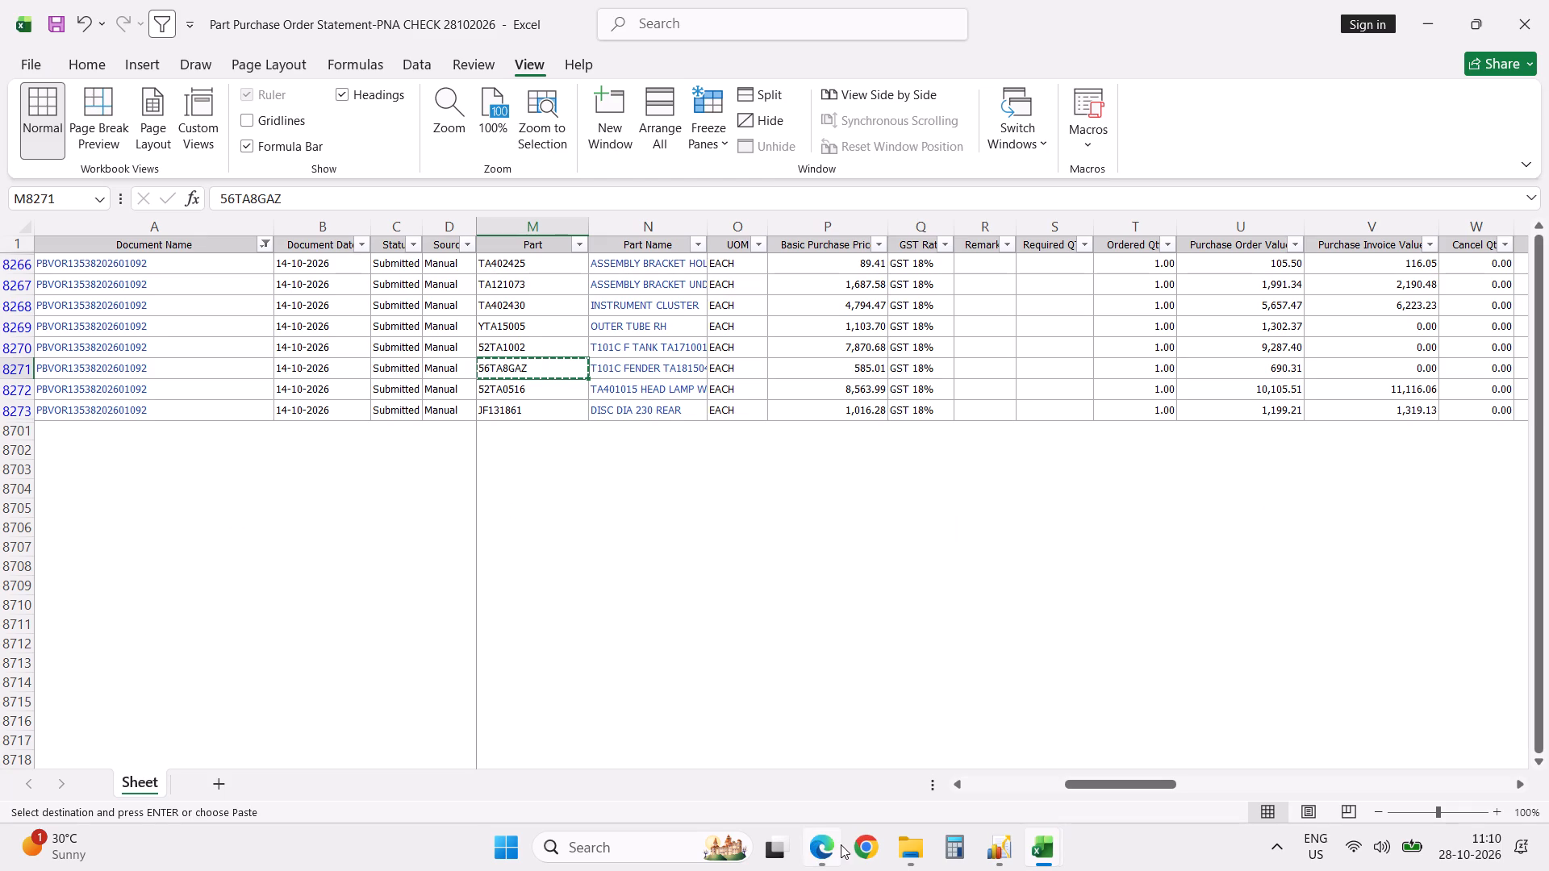
{"action": "left_click", "coordinate": [831, 844]}
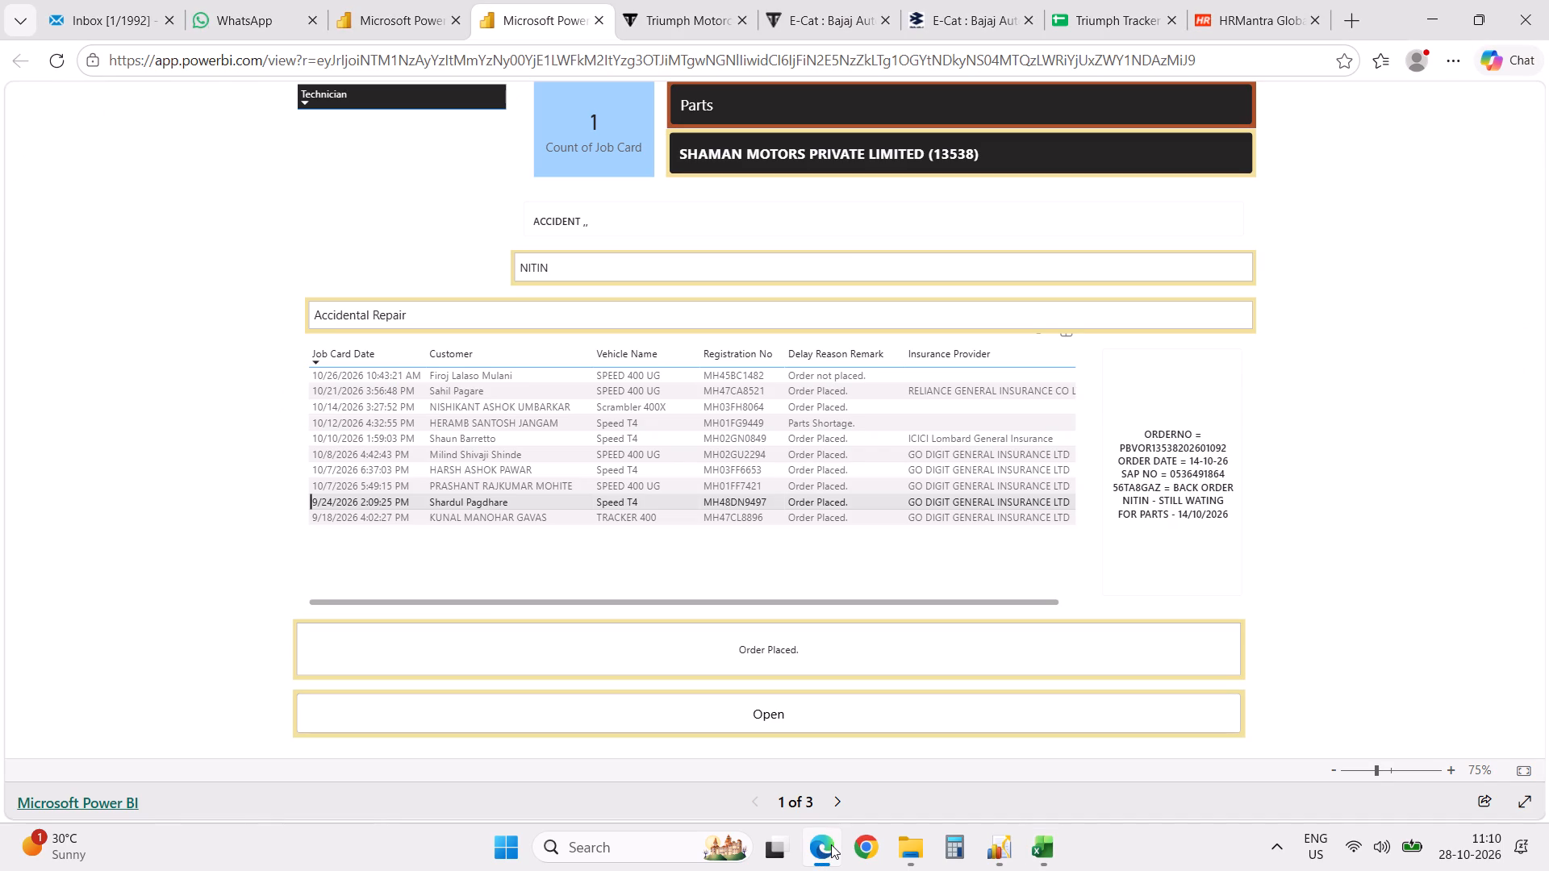
{"action": "left_click", "coordinate": [1041, 853]}
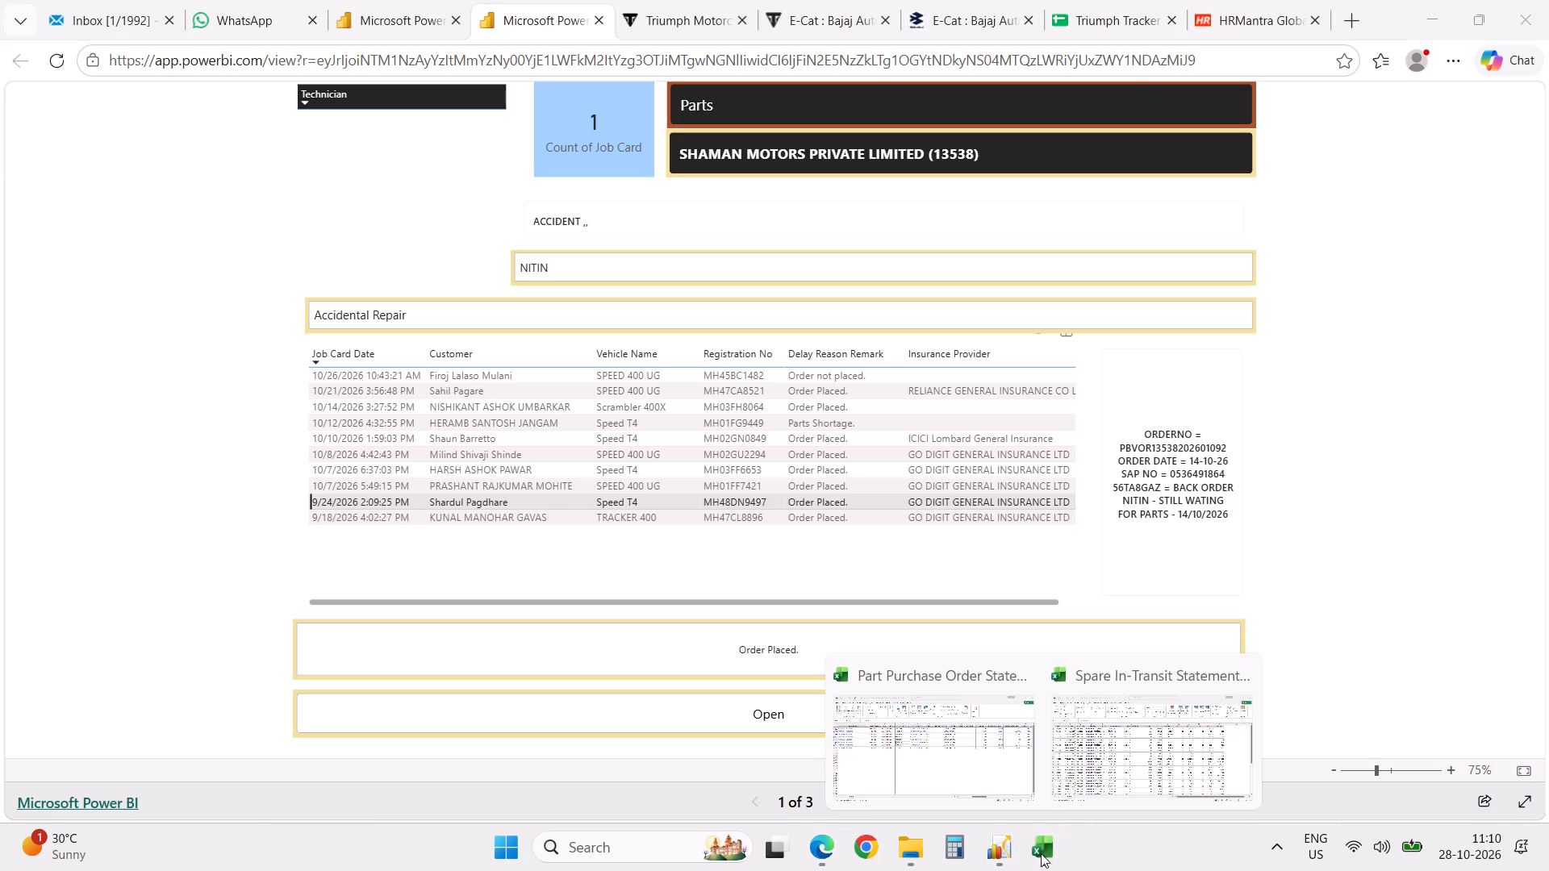
{"action": "left_click", "coordinate": [877, 737]}
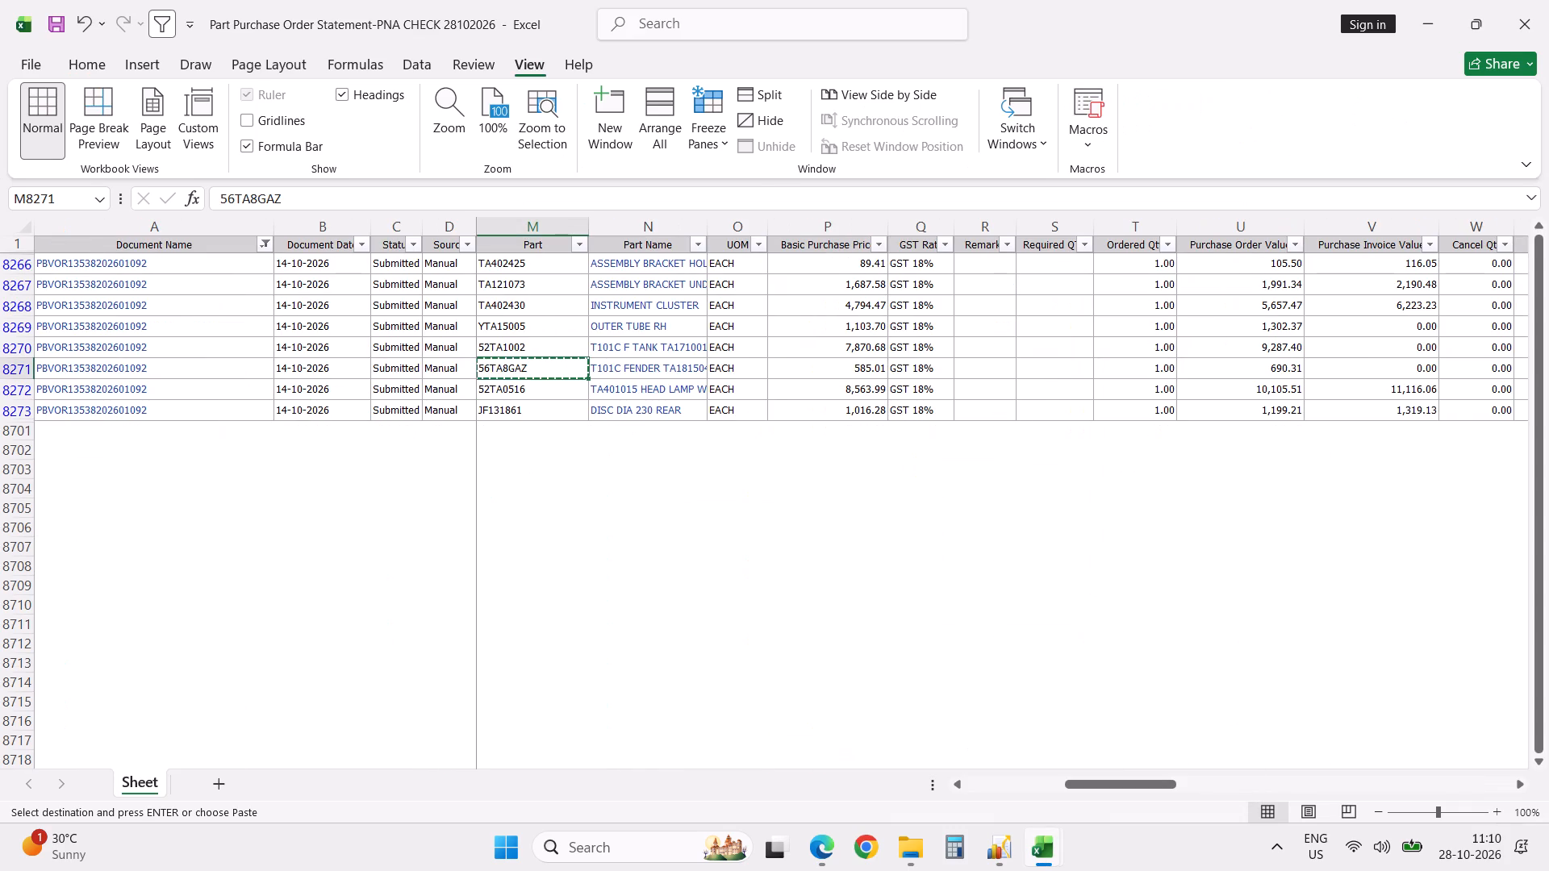
{"action": "left_click", "coordinate": [197, 267]}
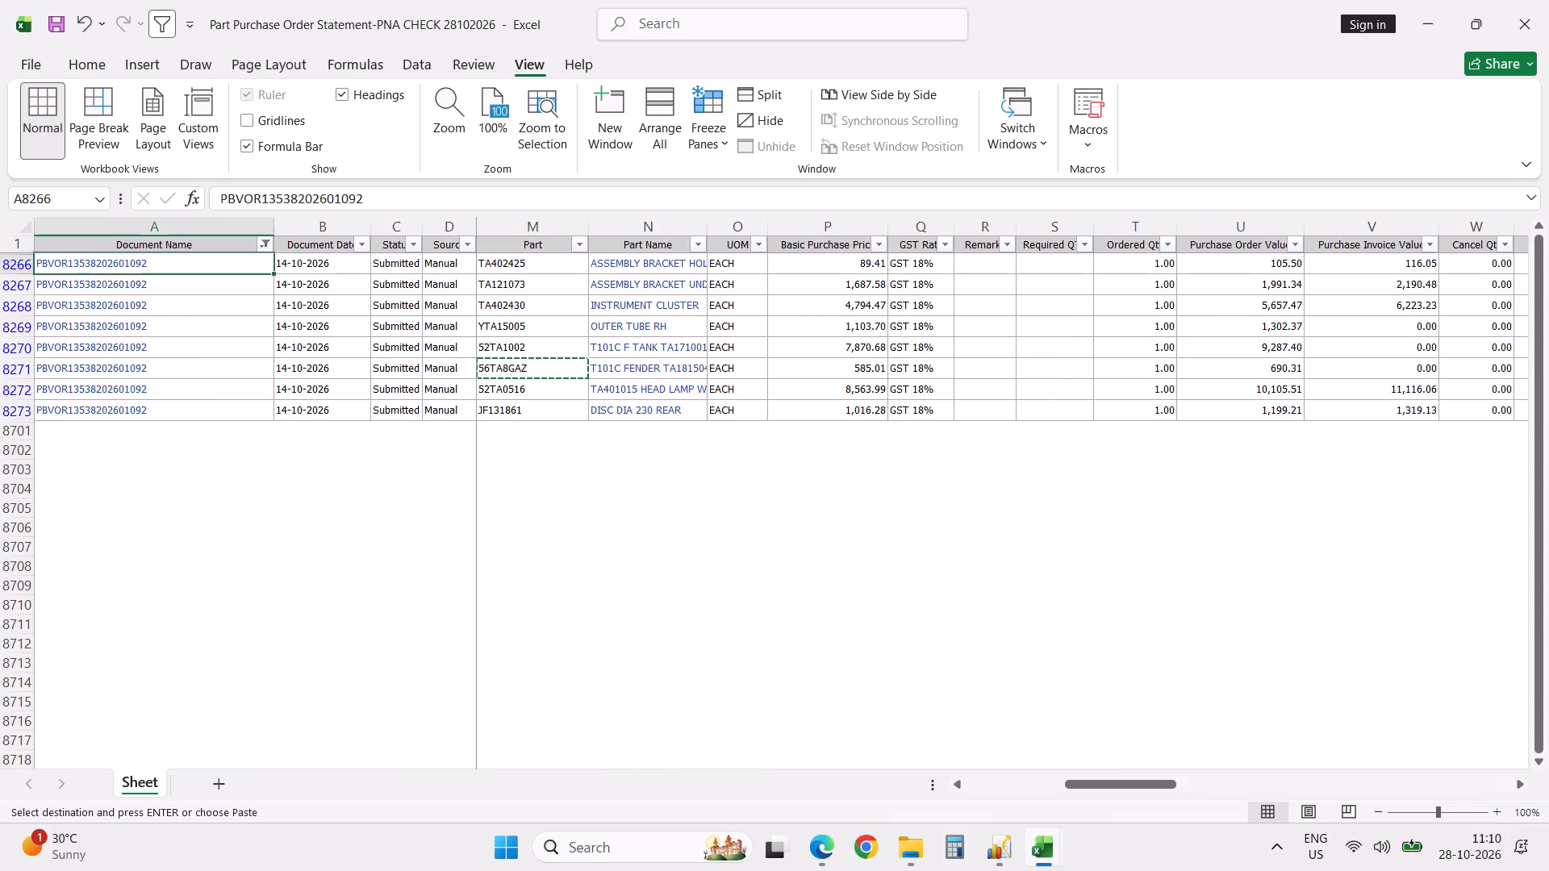
{"action": "left_click", "coordinate": [190, 415], "text": "shift"}
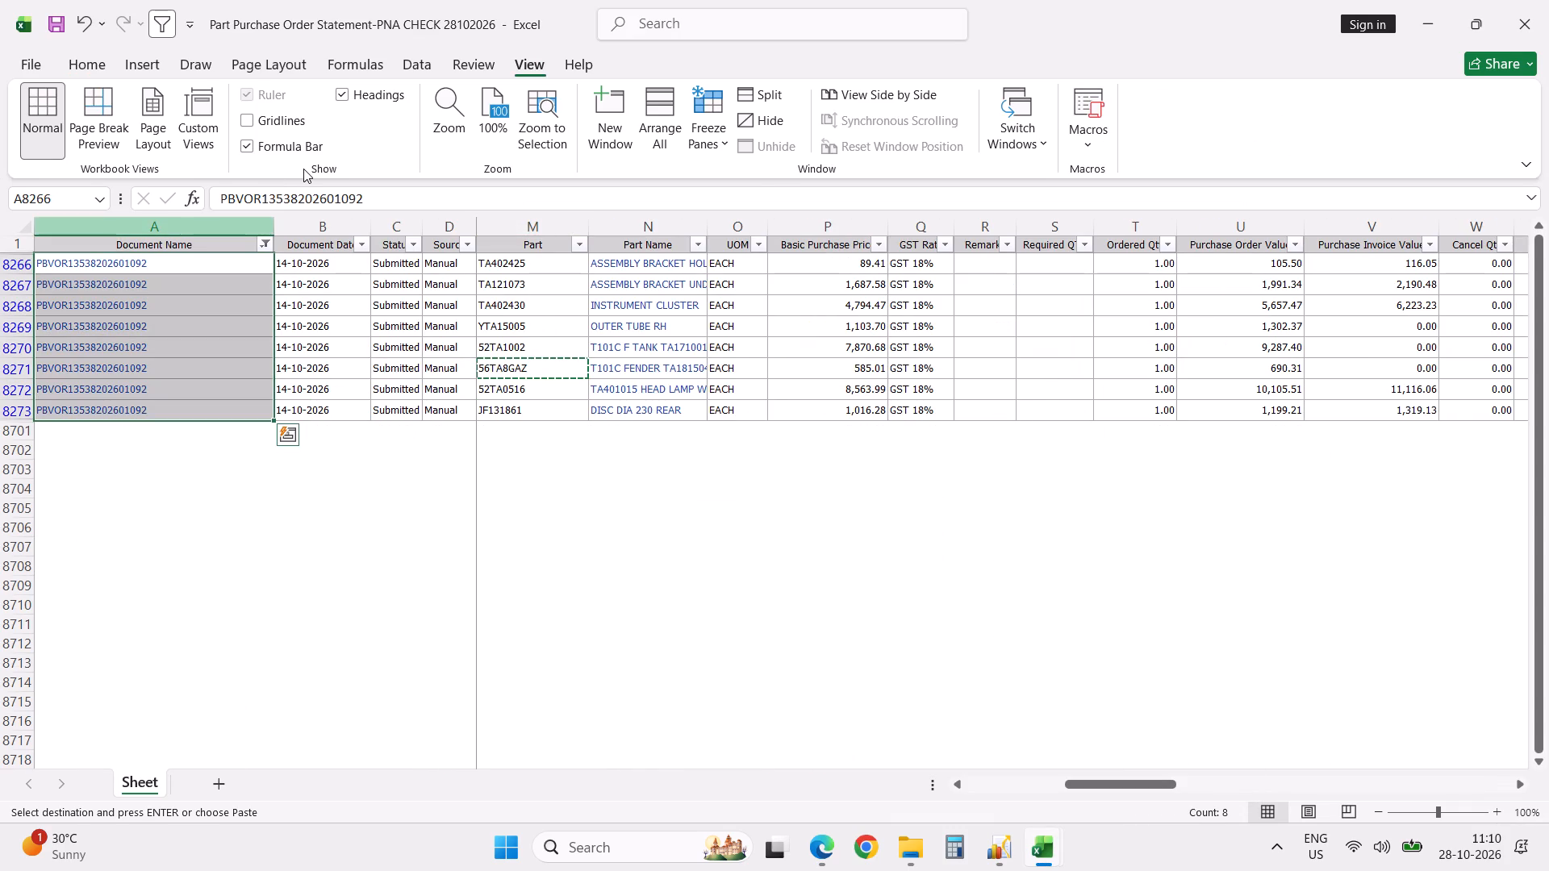
{"action": "left_click", "coordinate": [94, 69]}
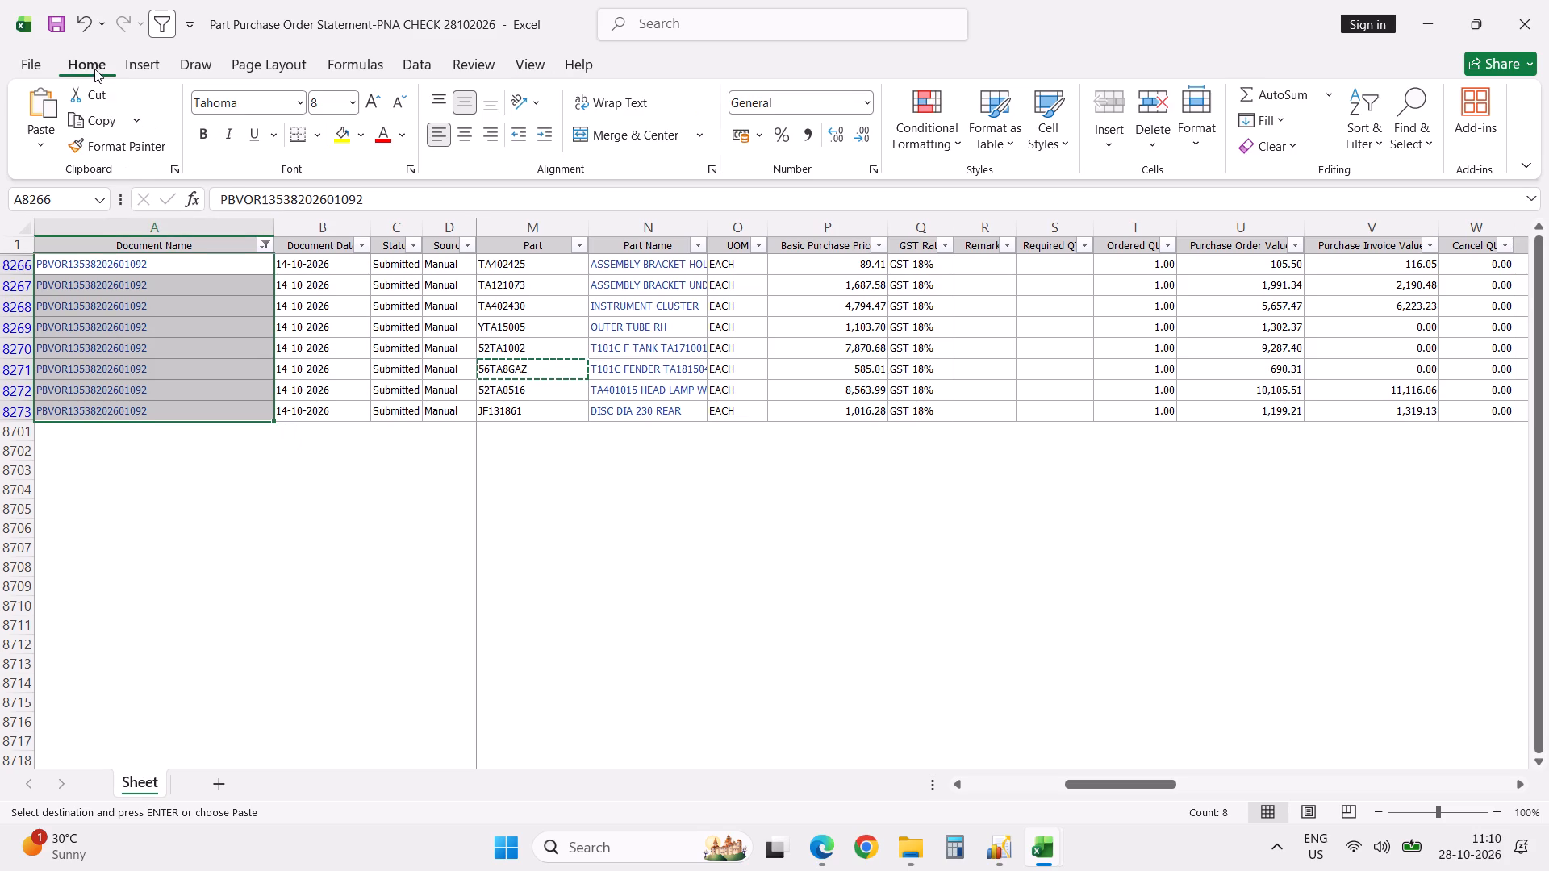
{"action": "left_click", "coordinate": [383, 140]}
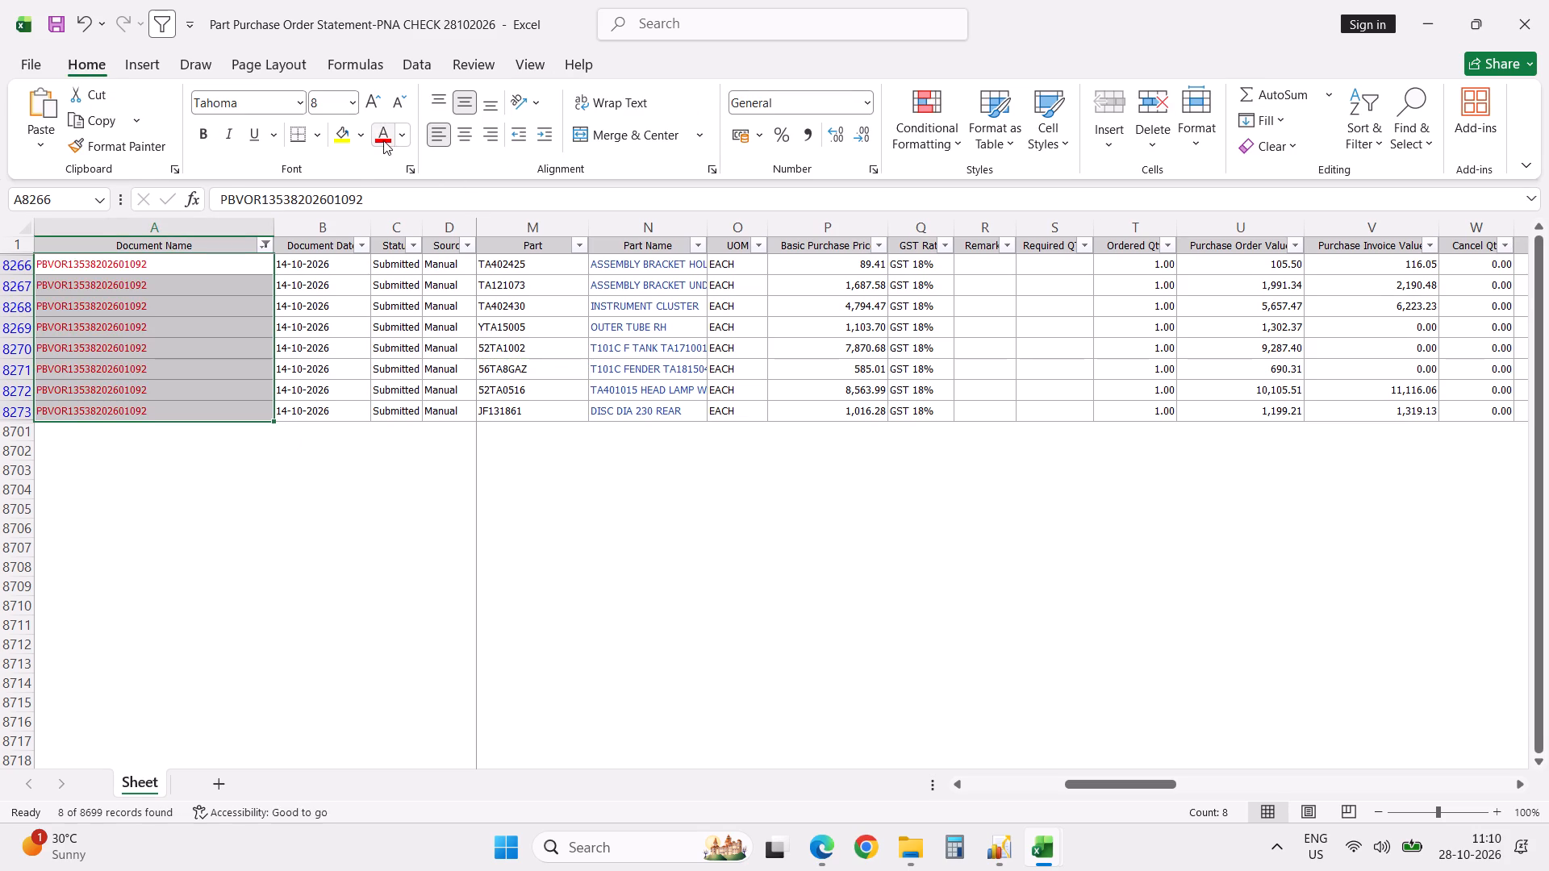
Replace the Source value in row 8266 with the vehicle registration number from the selected Speed T4 job card in Power BI.
{"action": "left_click", "coordinate": [450, 271]}
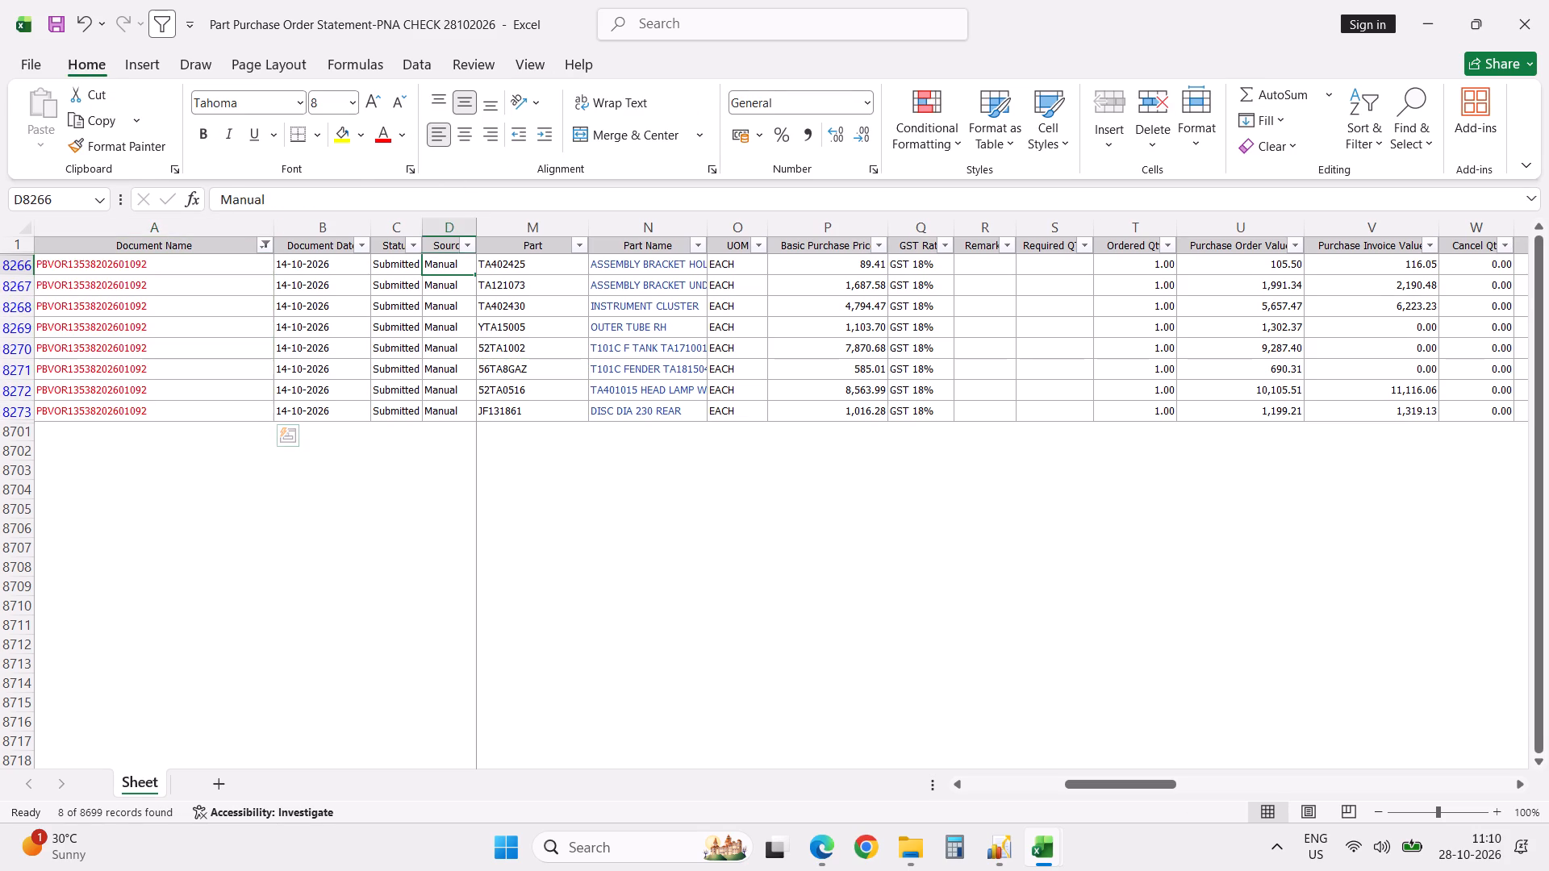
{"action": "key", "text": "alt+Tab"}
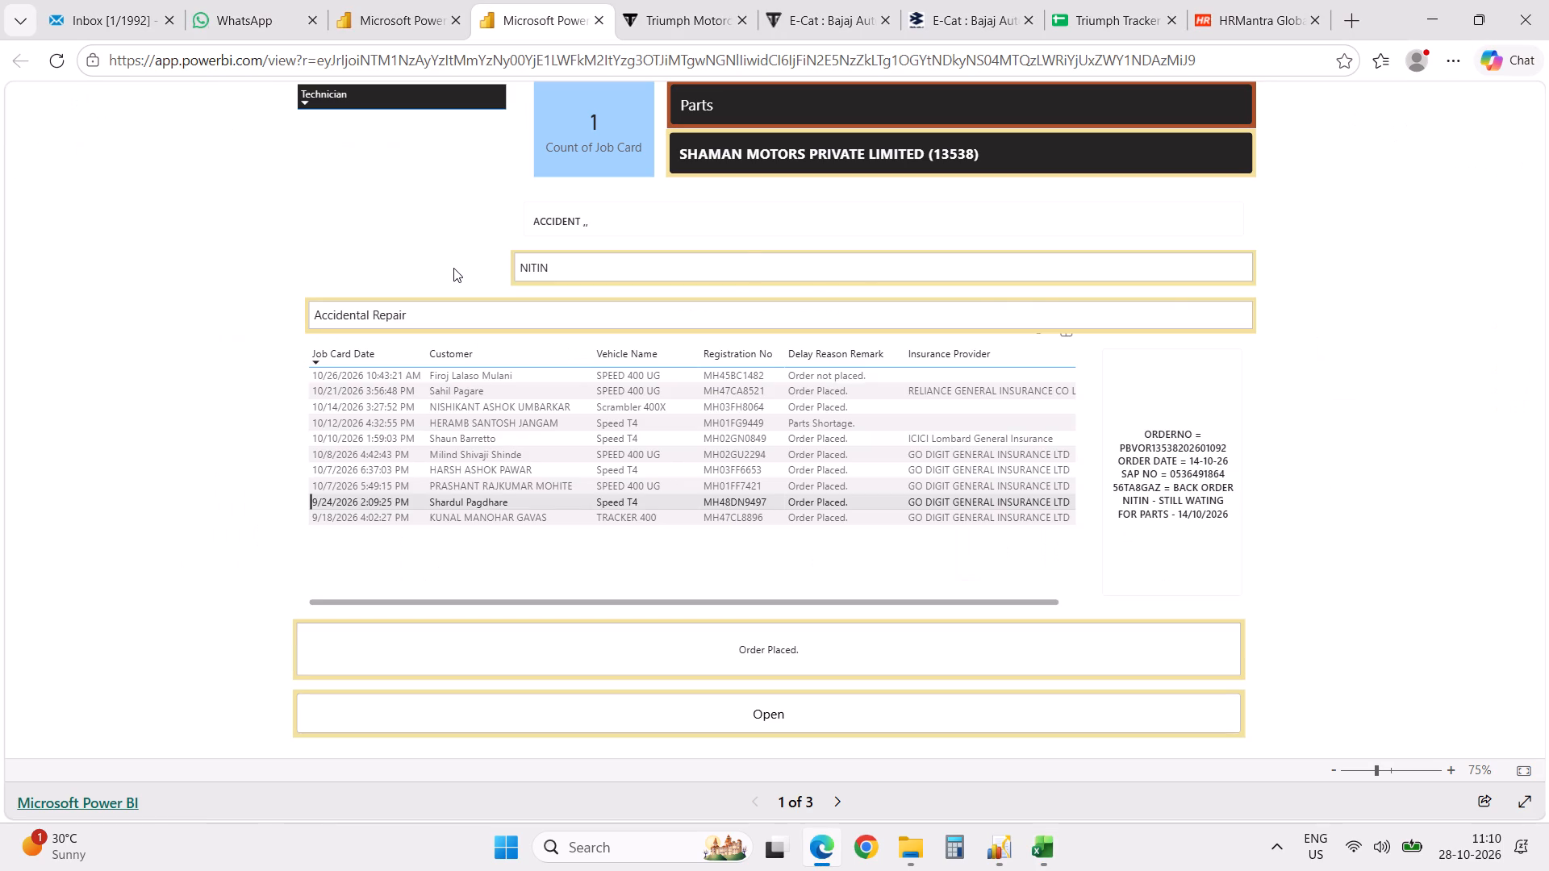
{"action": "key", "text": "alt+Tab"}
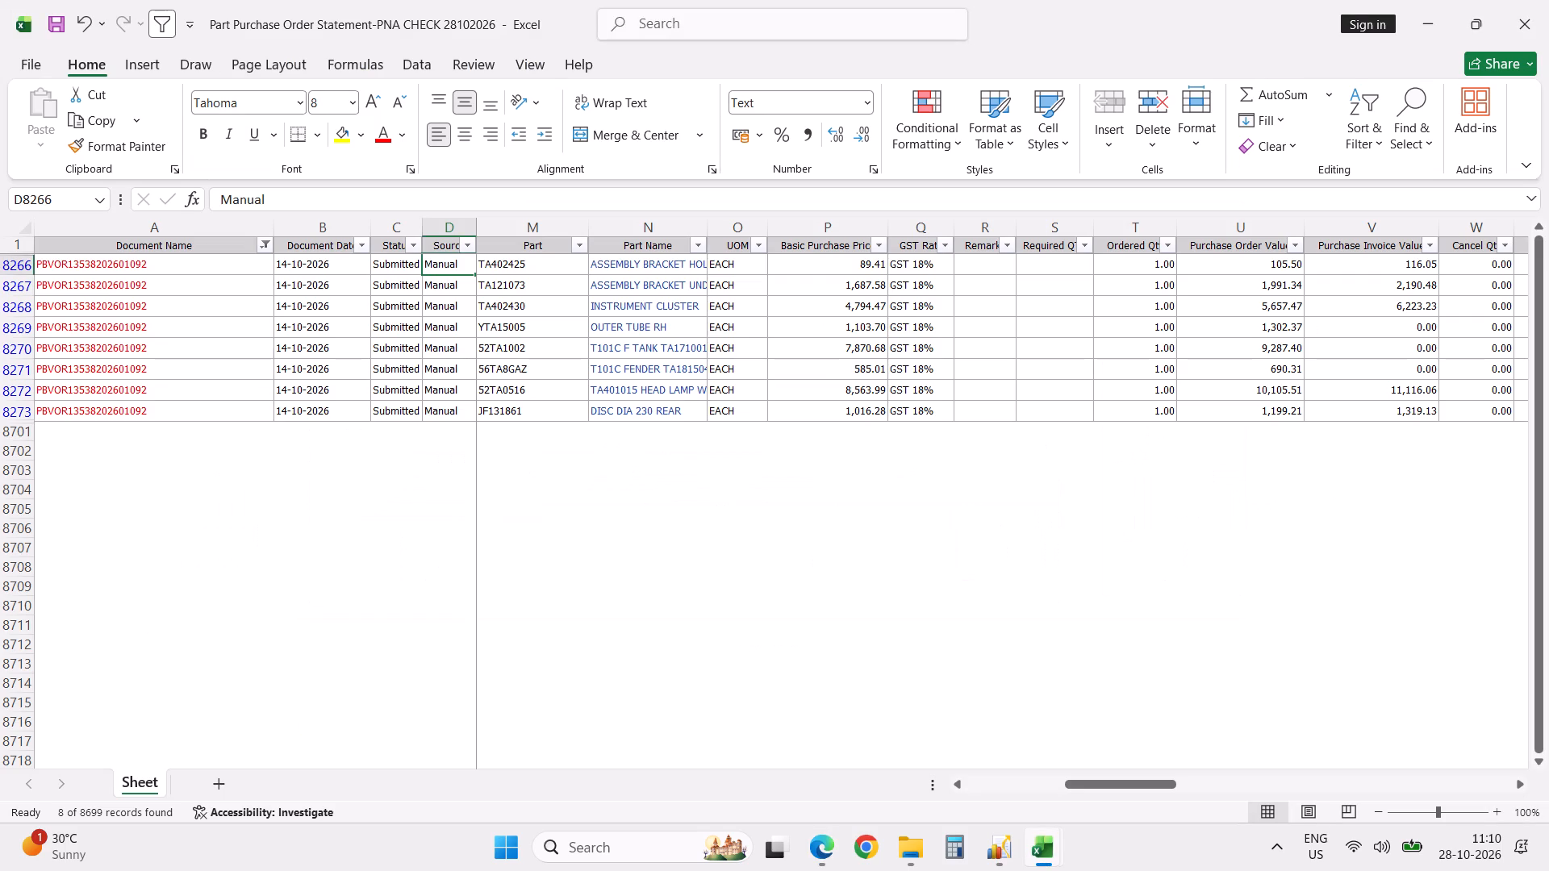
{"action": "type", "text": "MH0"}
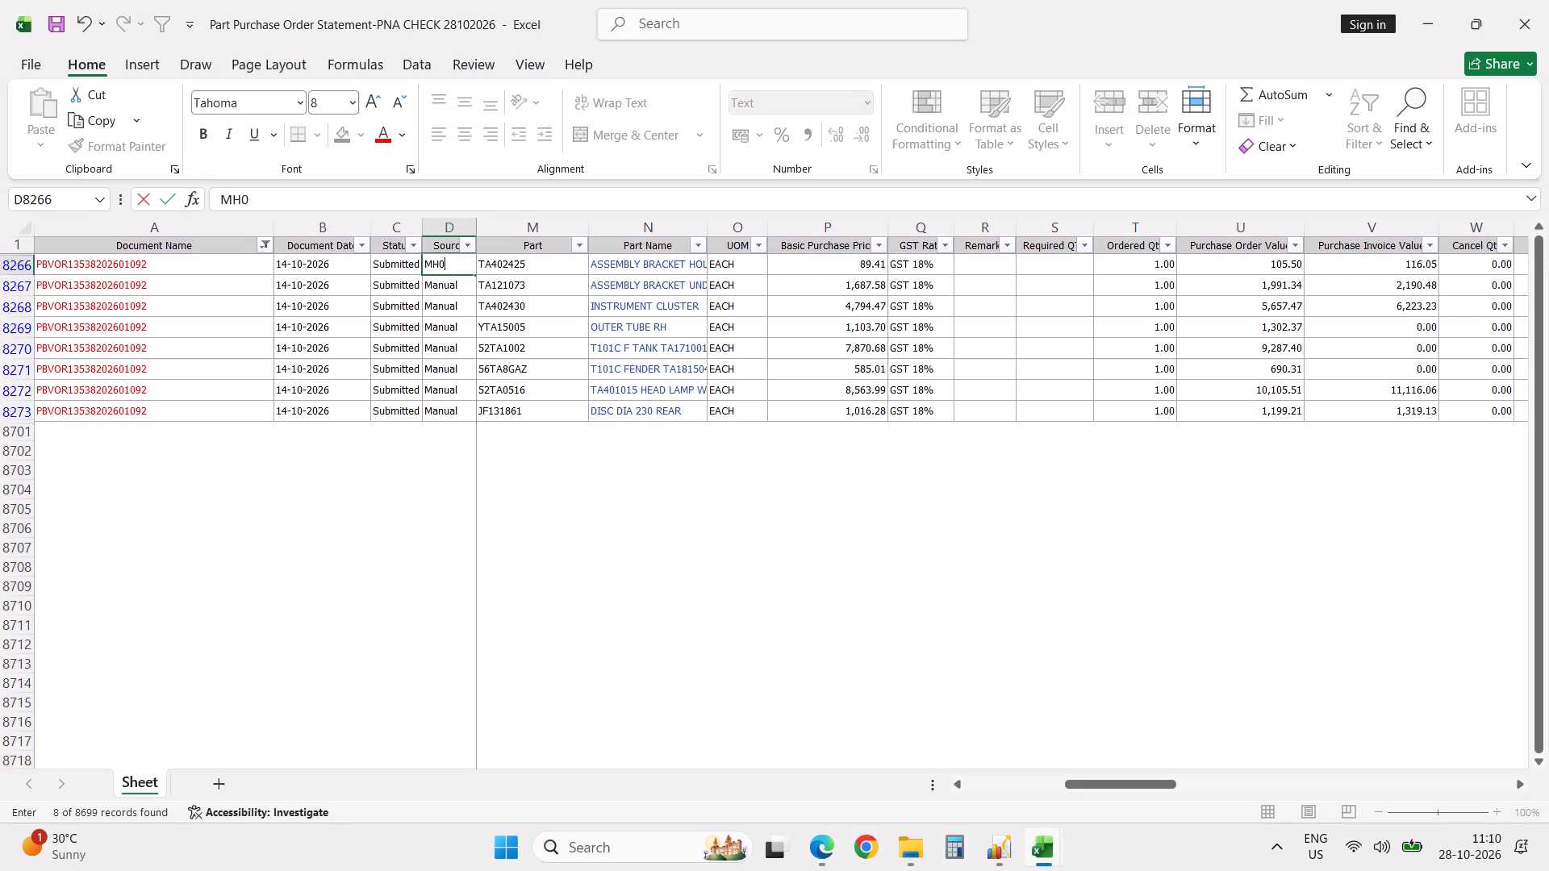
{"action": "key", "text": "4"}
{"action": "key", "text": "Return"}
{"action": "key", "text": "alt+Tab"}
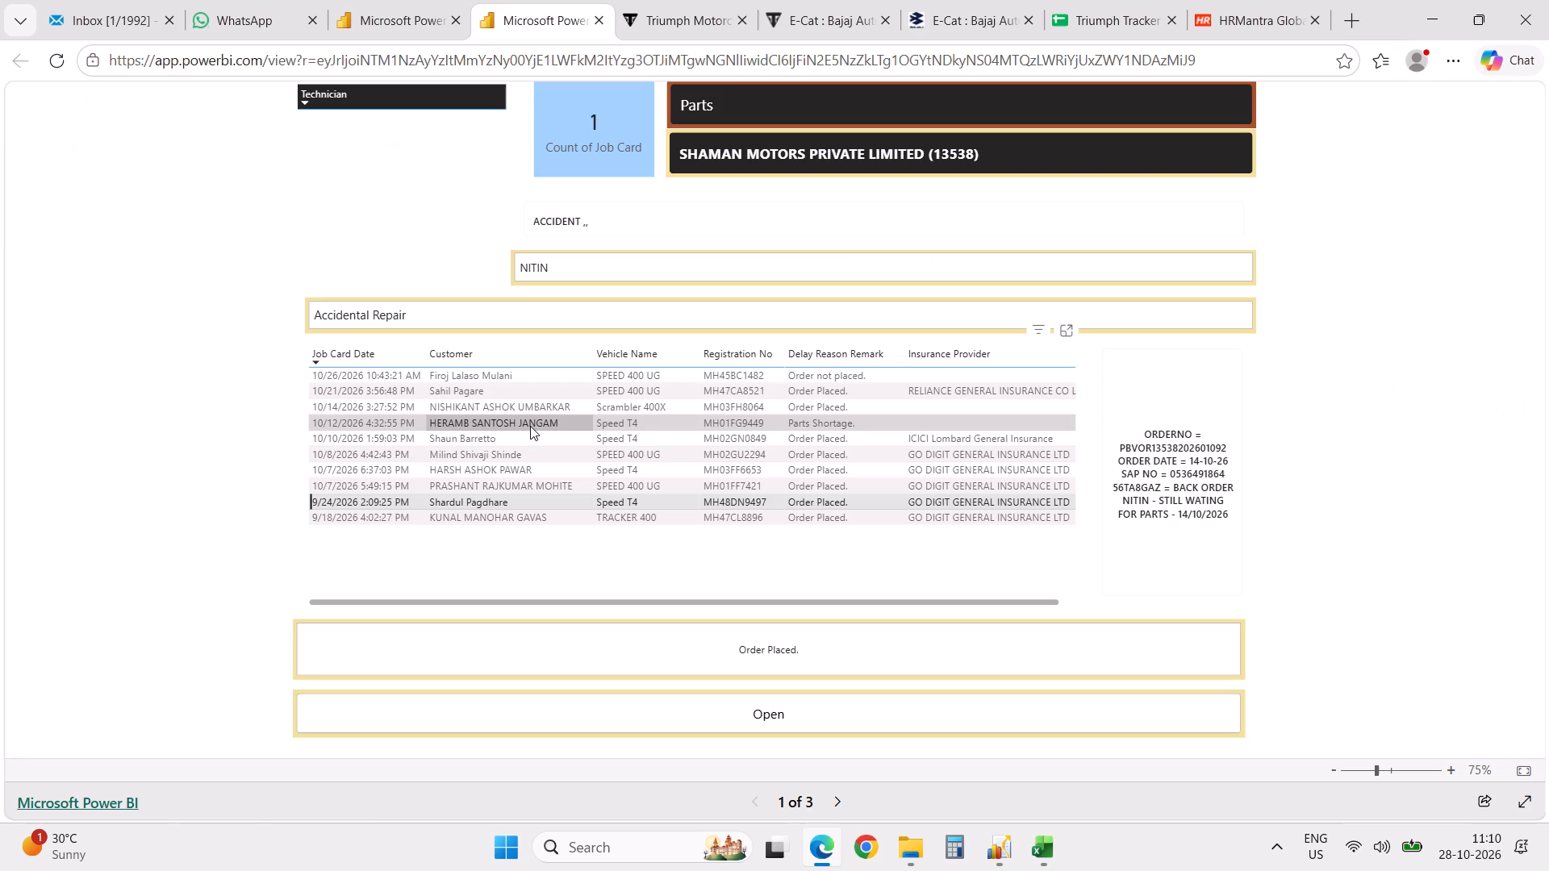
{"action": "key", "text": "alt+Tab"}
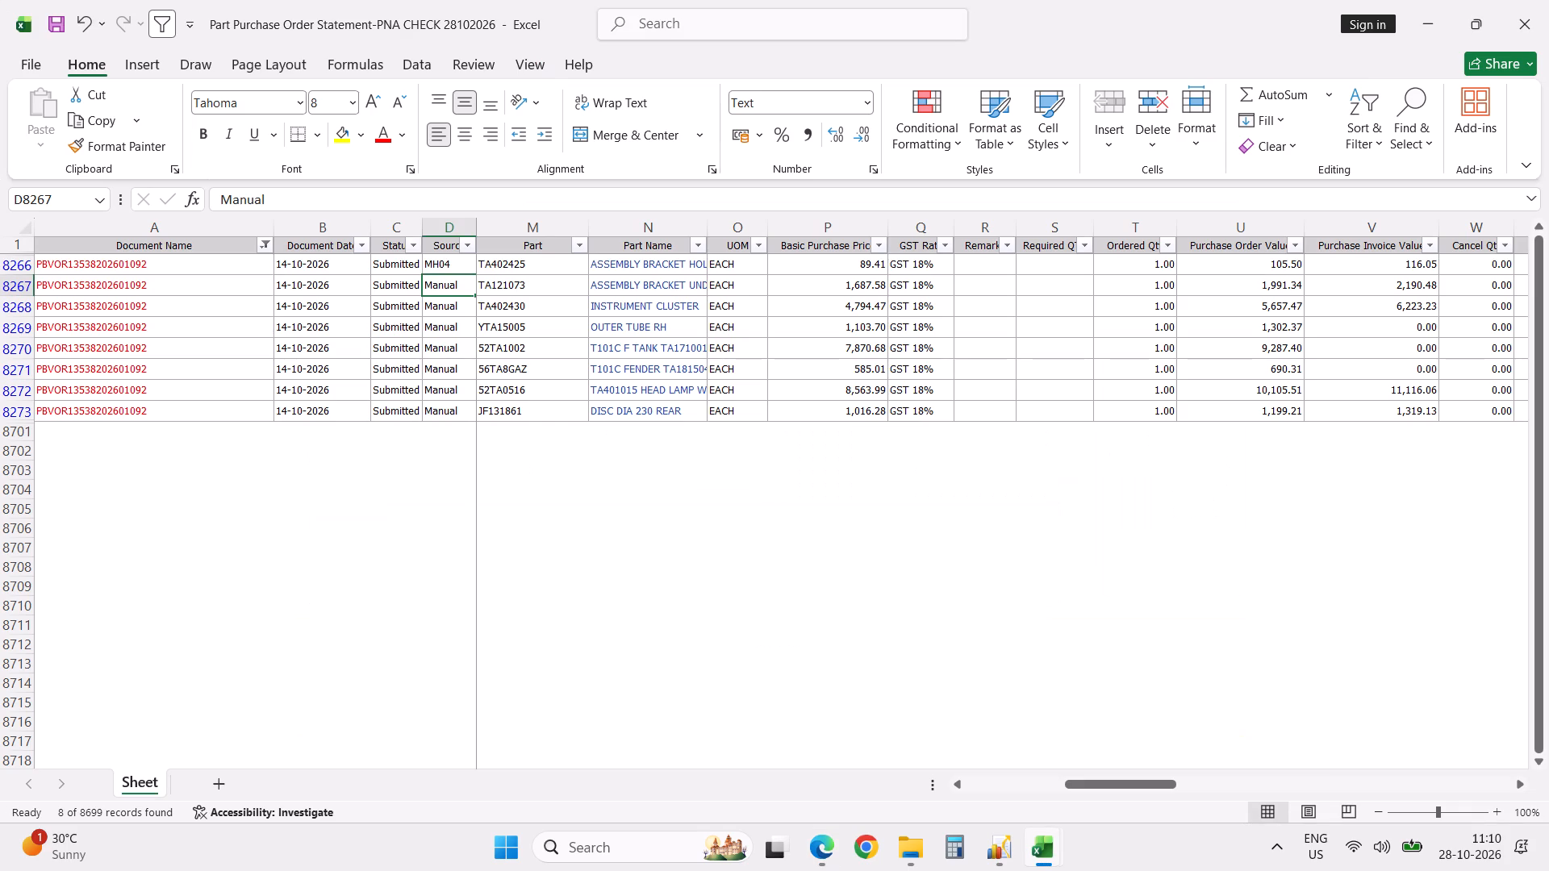
{"action": "double_click", "coordinate": [462, 265]}
{"action": "key", "text": "BackSpace"}
{"action": "key", "text": "BackSpace"}
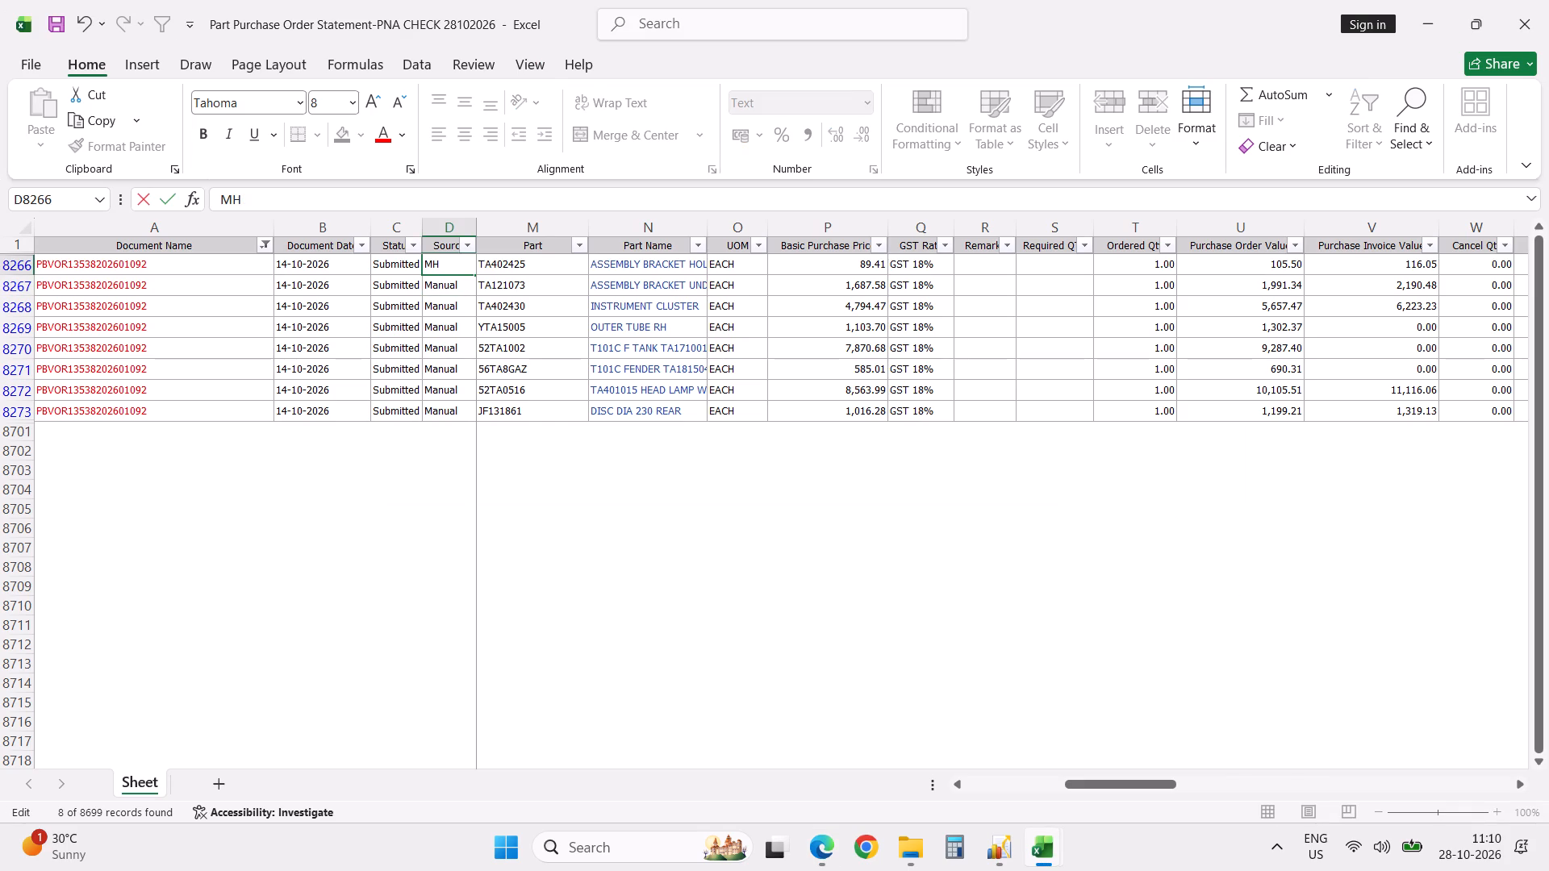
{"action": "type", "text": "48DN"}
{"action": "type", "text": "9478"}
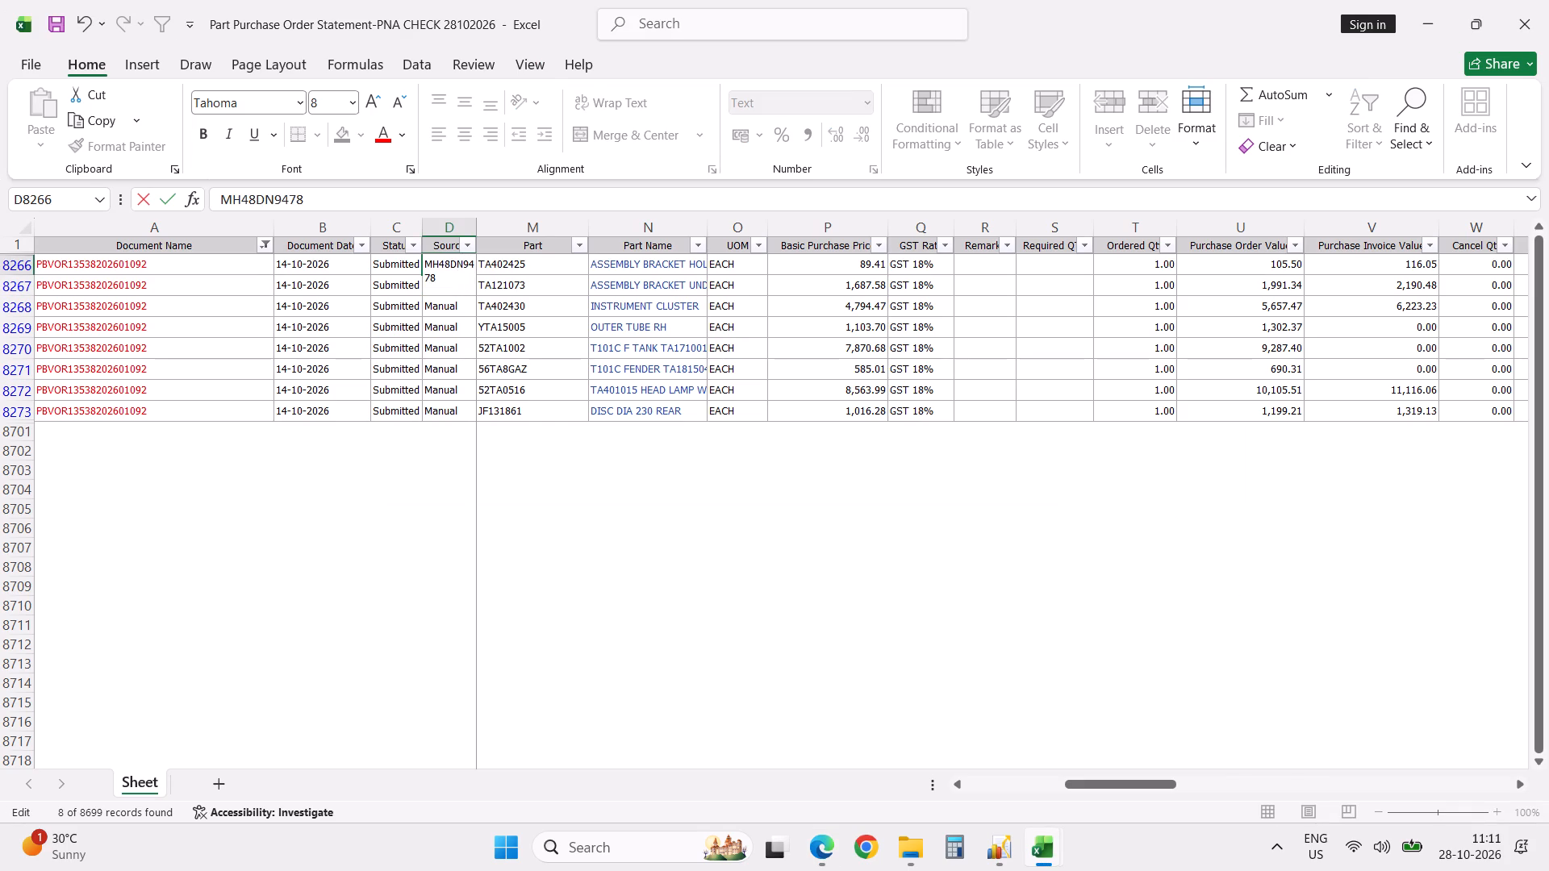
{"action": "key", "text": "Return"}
Recheck the registration number in Power BI and change the last digit of the entry in row 8266 to 7.
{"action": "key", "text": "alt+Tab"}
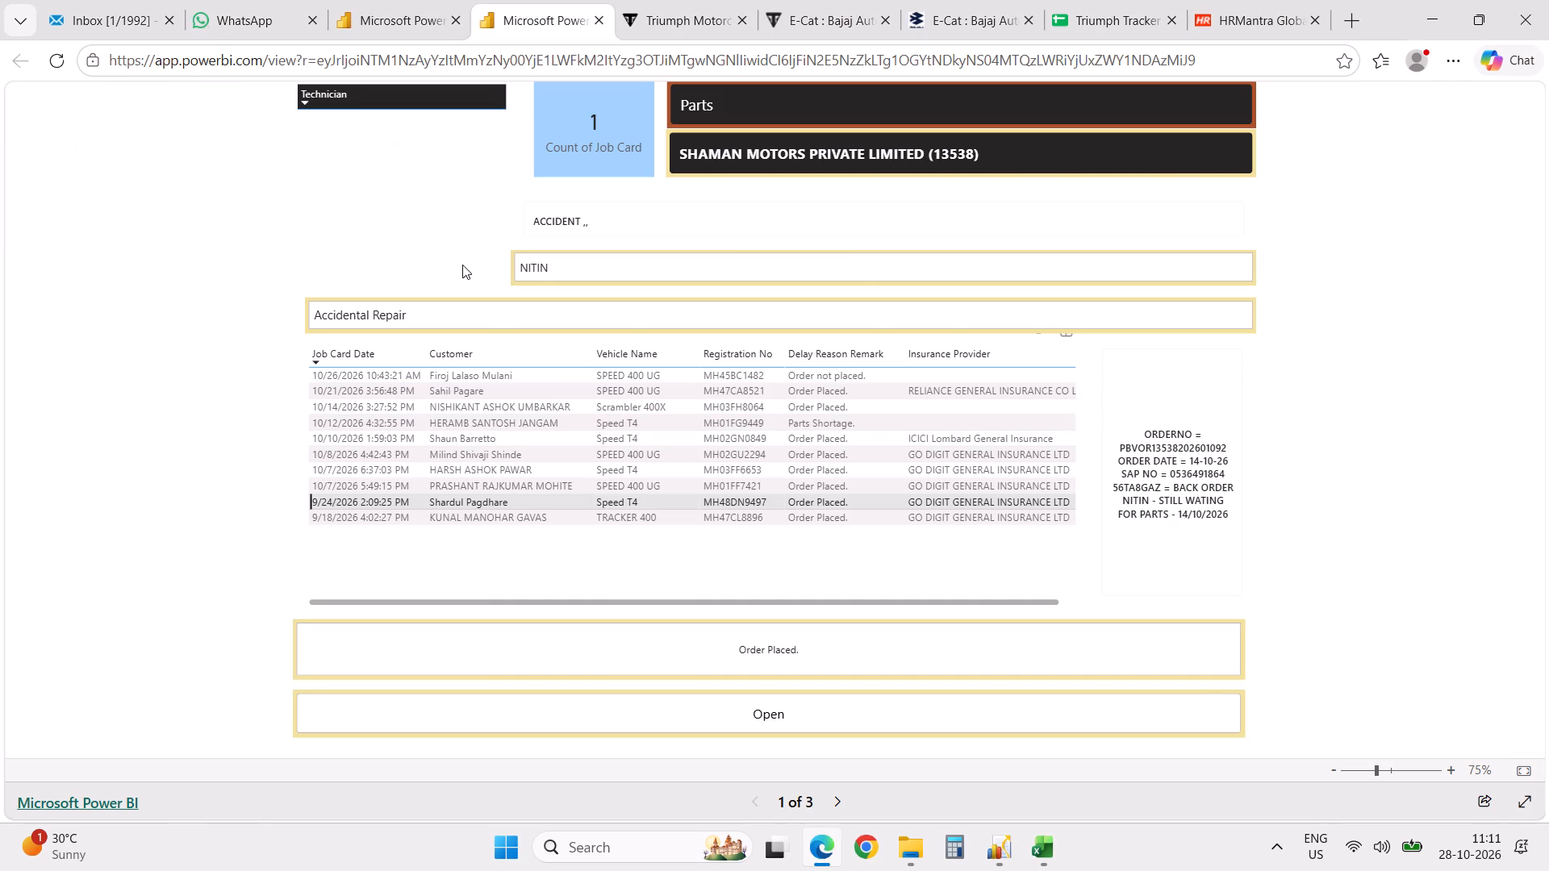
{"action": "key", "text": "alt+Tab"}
{"action": "double_click", "coordinate": [462, 265]}
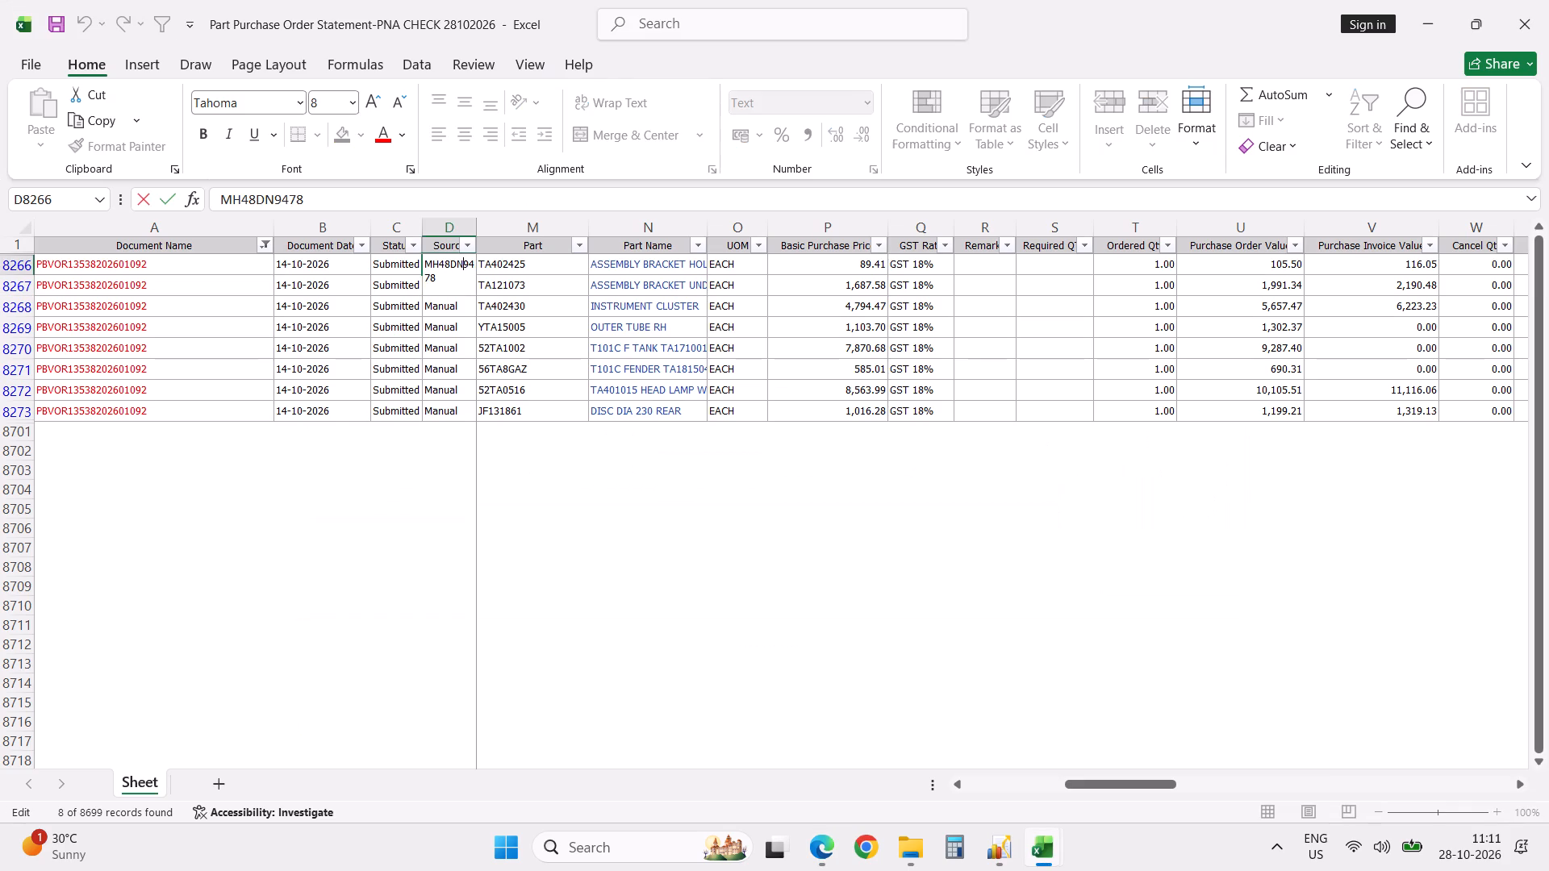
{"action": "left_click", "coordinate": [488, 199]}
{"action": "key", "text": "BackSpace"}
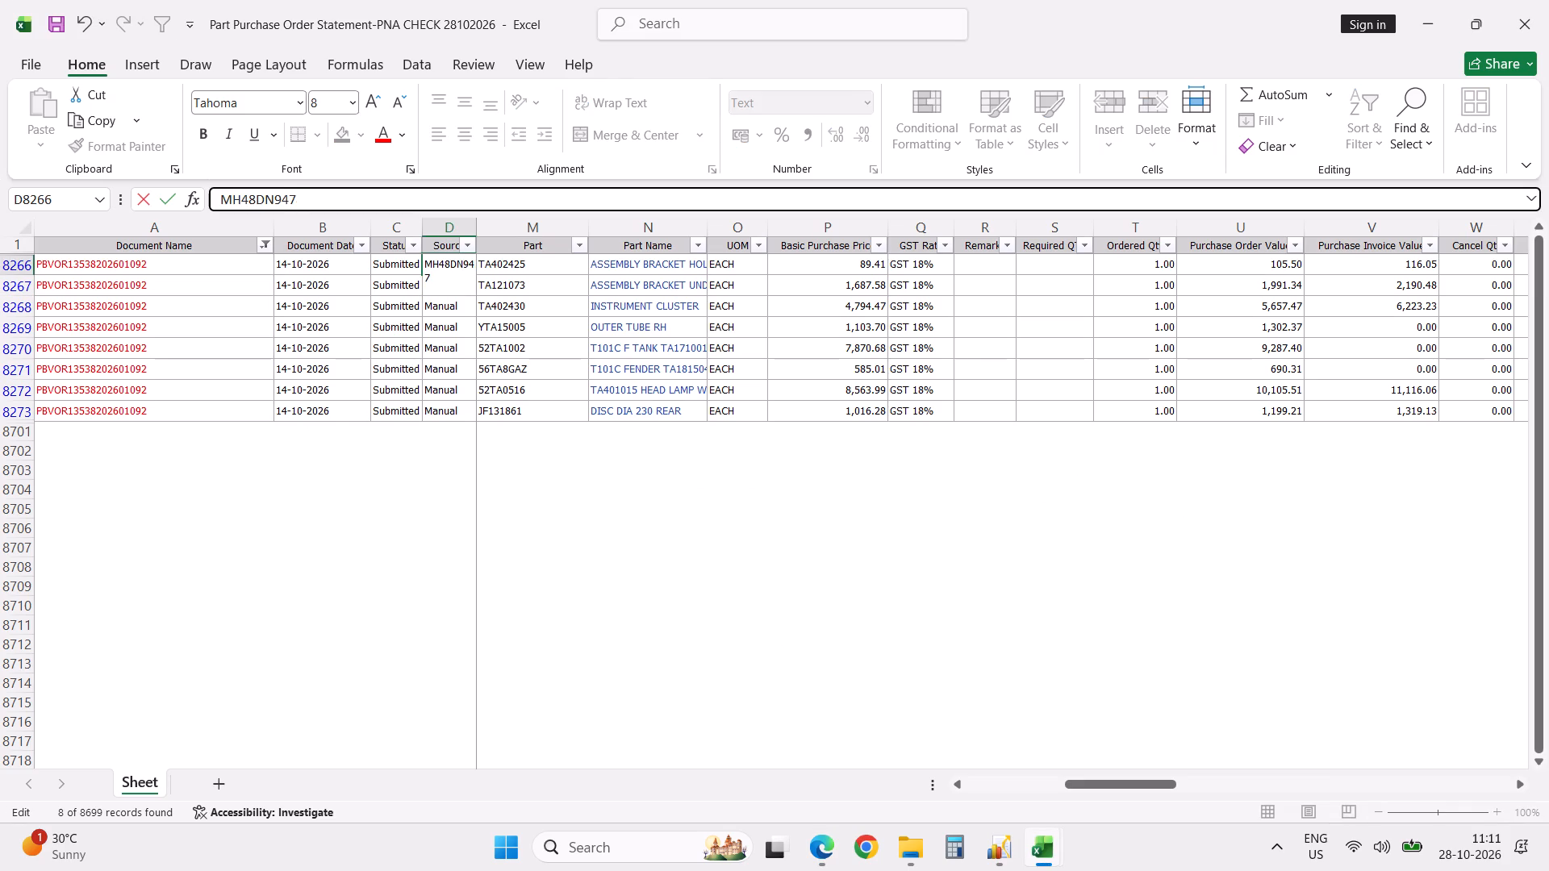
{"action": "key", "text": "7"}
{"action": "key", "text": "Return"}
Fill the registration number from row 8266 down the Source column through row 8273.
{"action": "key", "text": "Up"}
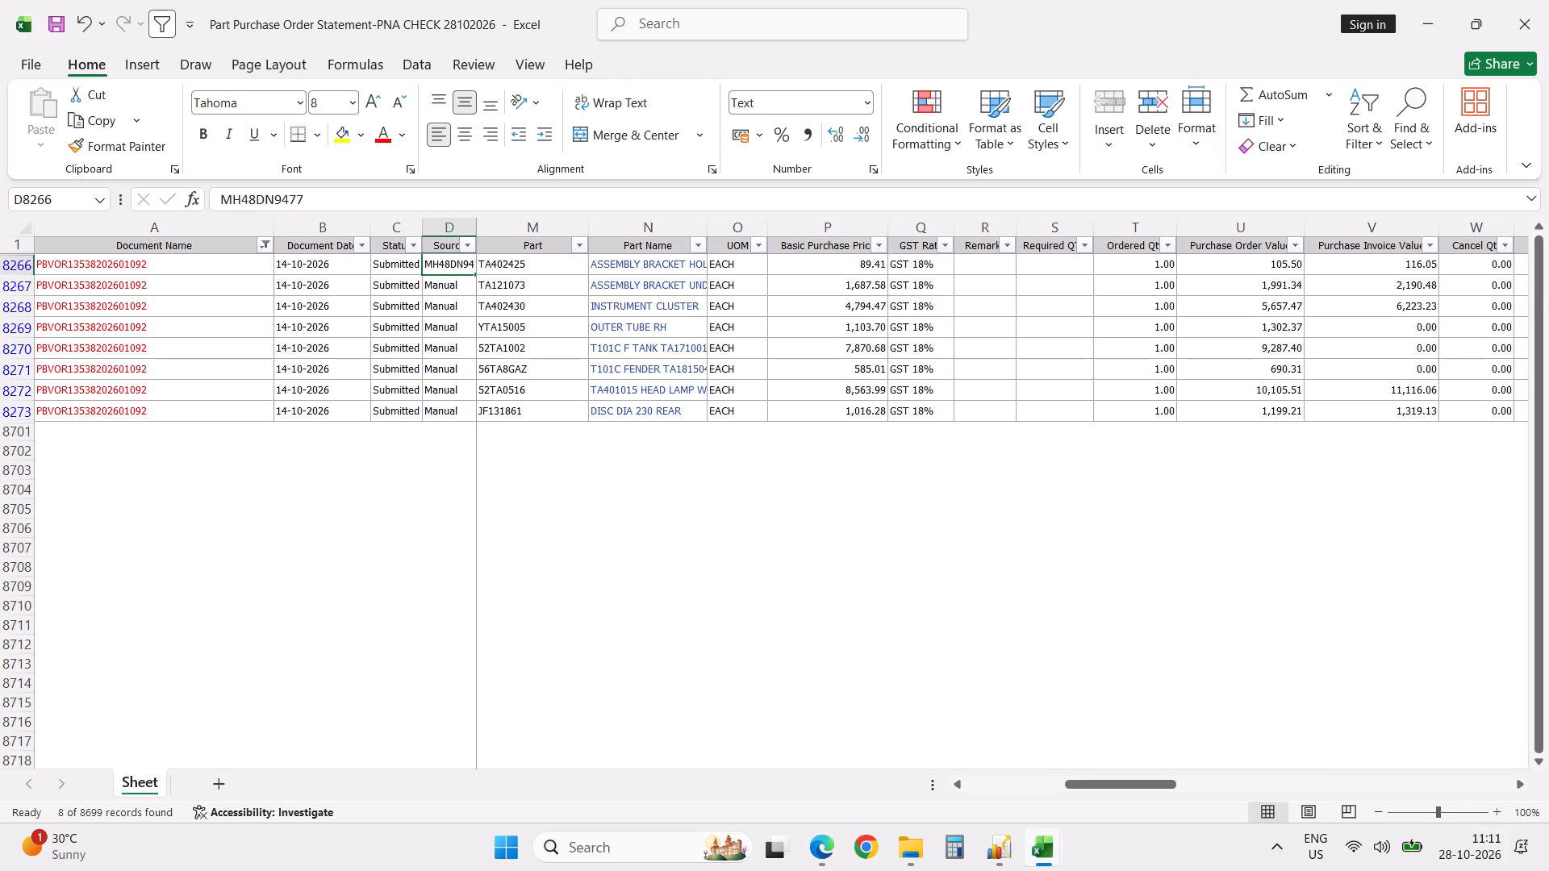
{"action": "key", "text": "ctrl+shift+Down"}
{"action": "key", "text": "ctrl+d"}
Switch to Power BI and select the SPEED 400 UG job card dated 10/7/2026 5:49:15 PM to view its order details.
{"action": "key", "text": "alt+Tab"}
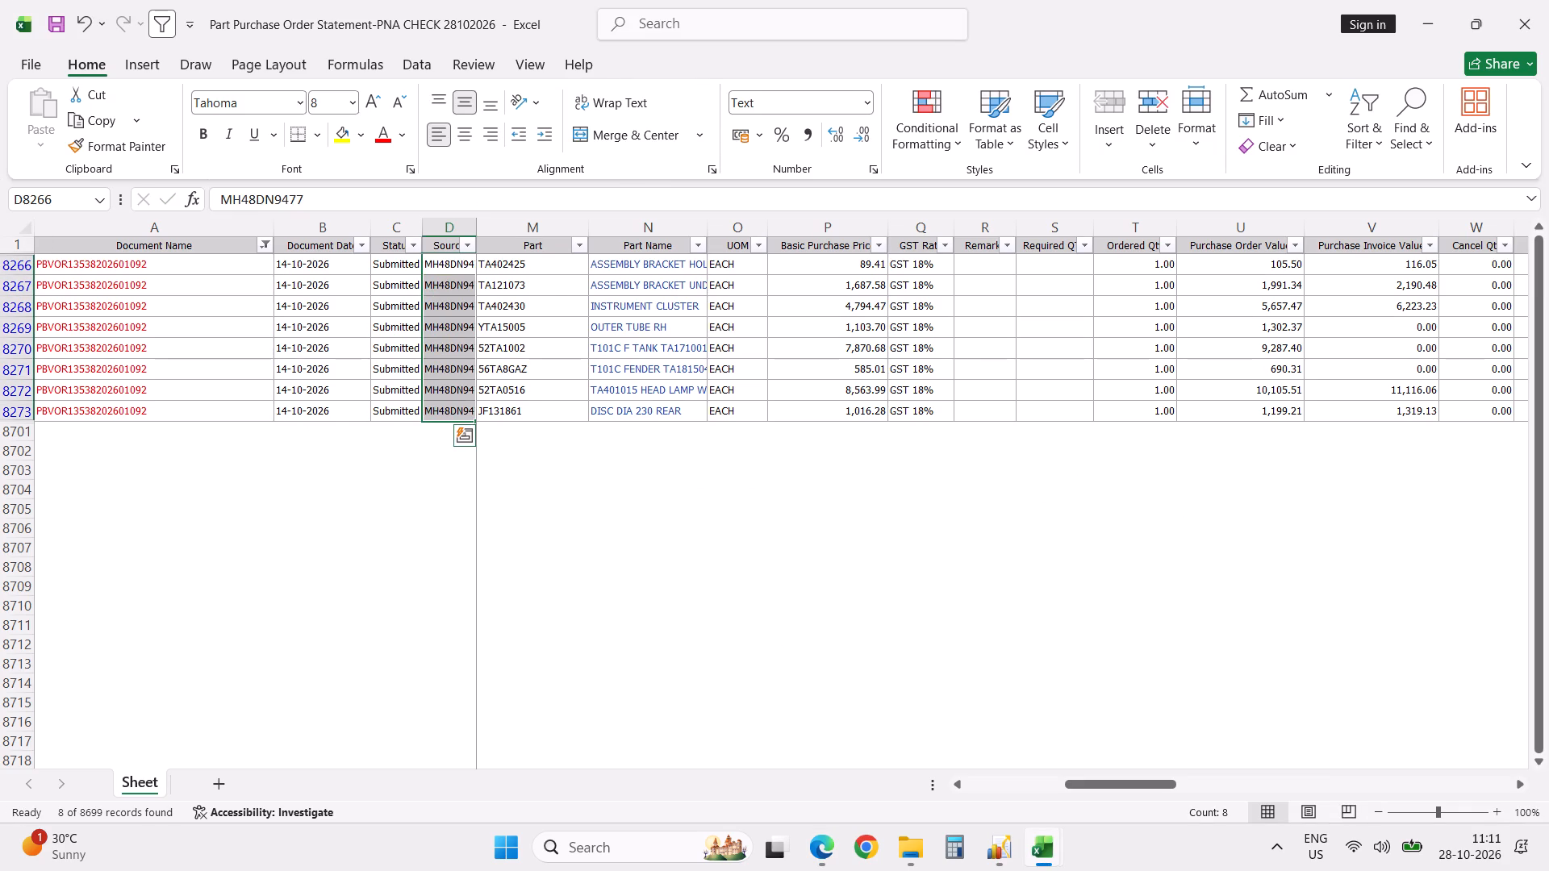
{"action": "left_click", "coordinate": [1038, 487]}
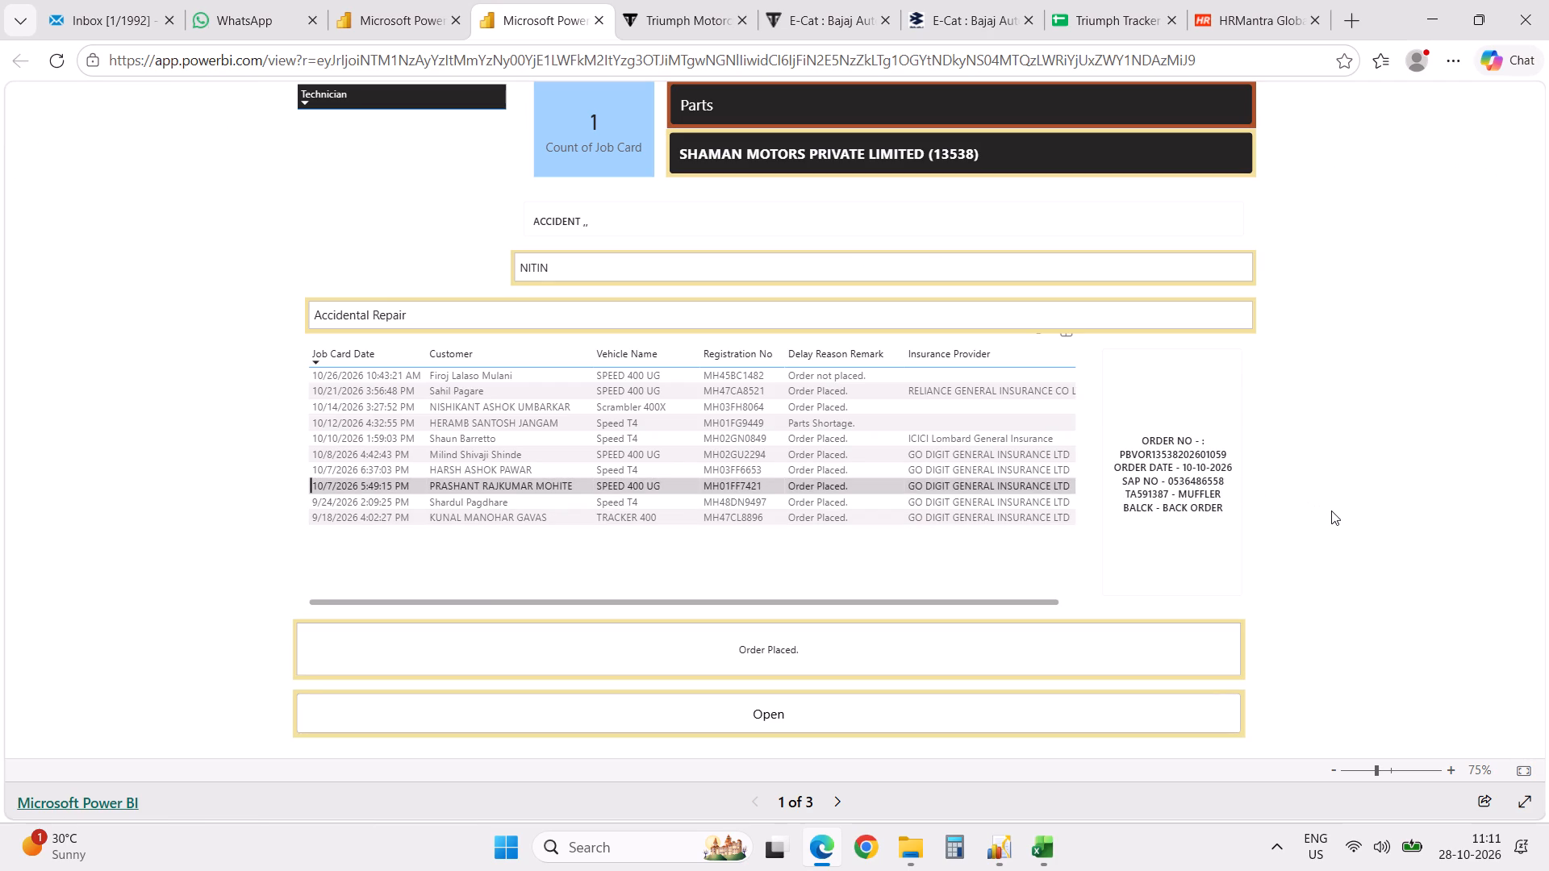
{"action": "key", "text": "alt+Tab"}
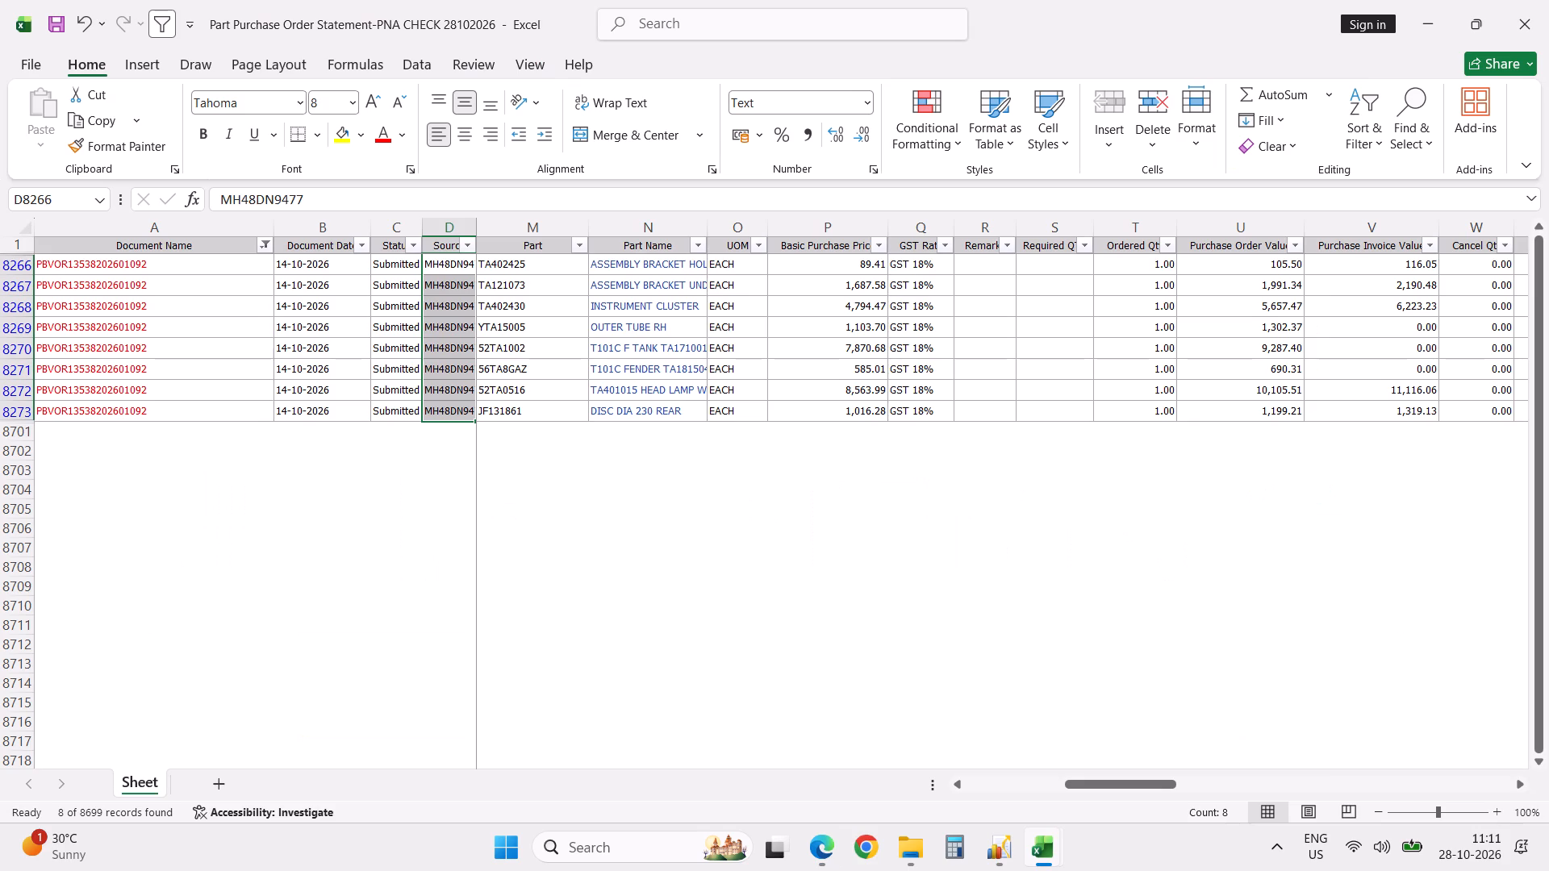
{"action": "left_click", "coordinate": [266, 248]}
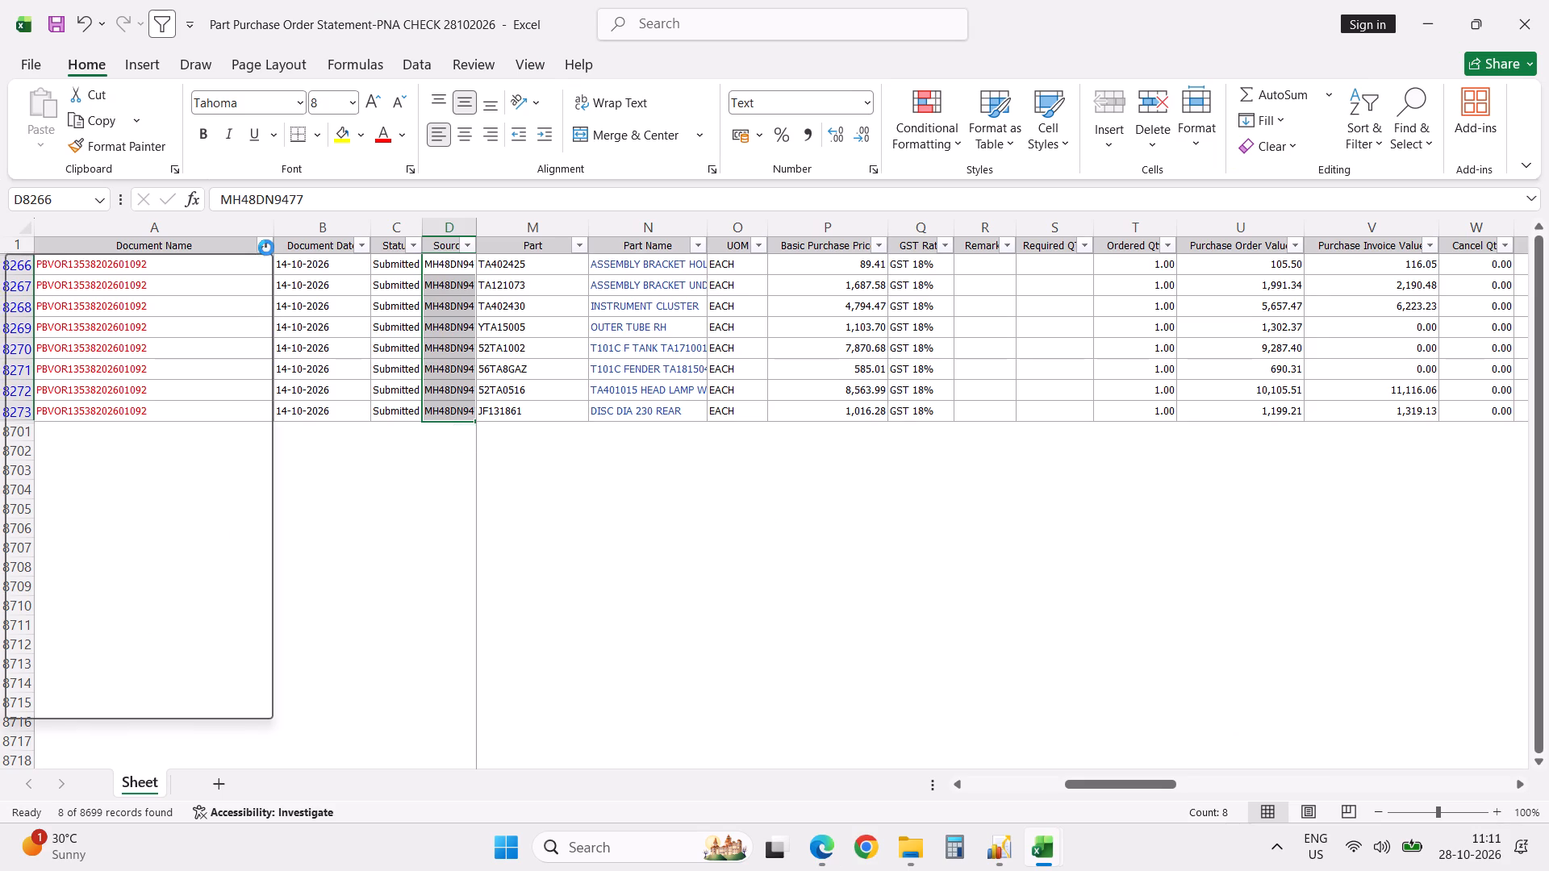
{"action": "left_click", "coordinate": [219, 485]}
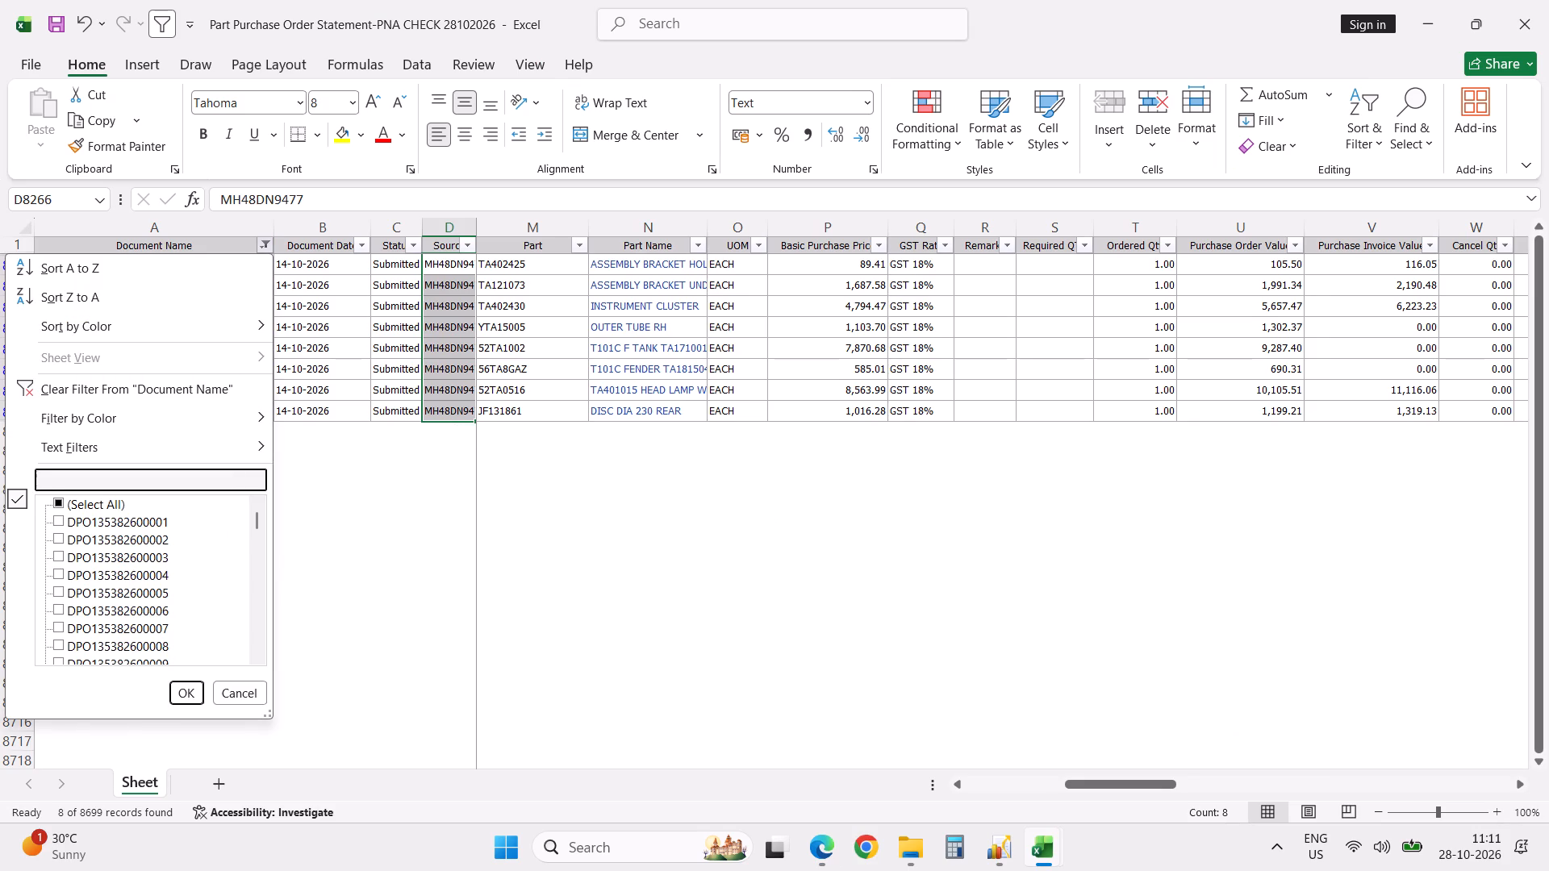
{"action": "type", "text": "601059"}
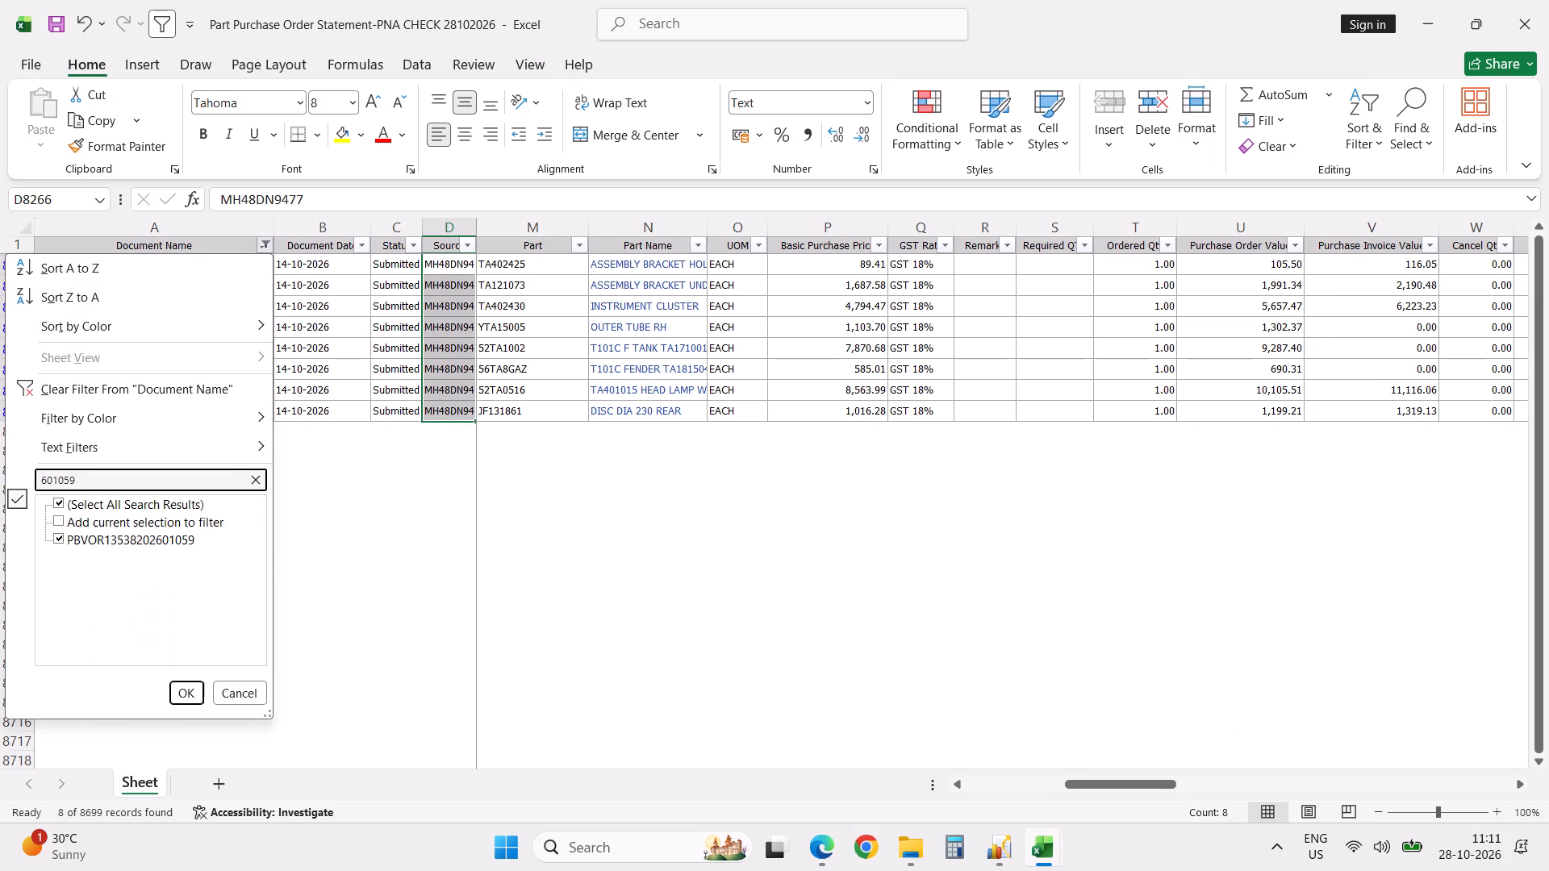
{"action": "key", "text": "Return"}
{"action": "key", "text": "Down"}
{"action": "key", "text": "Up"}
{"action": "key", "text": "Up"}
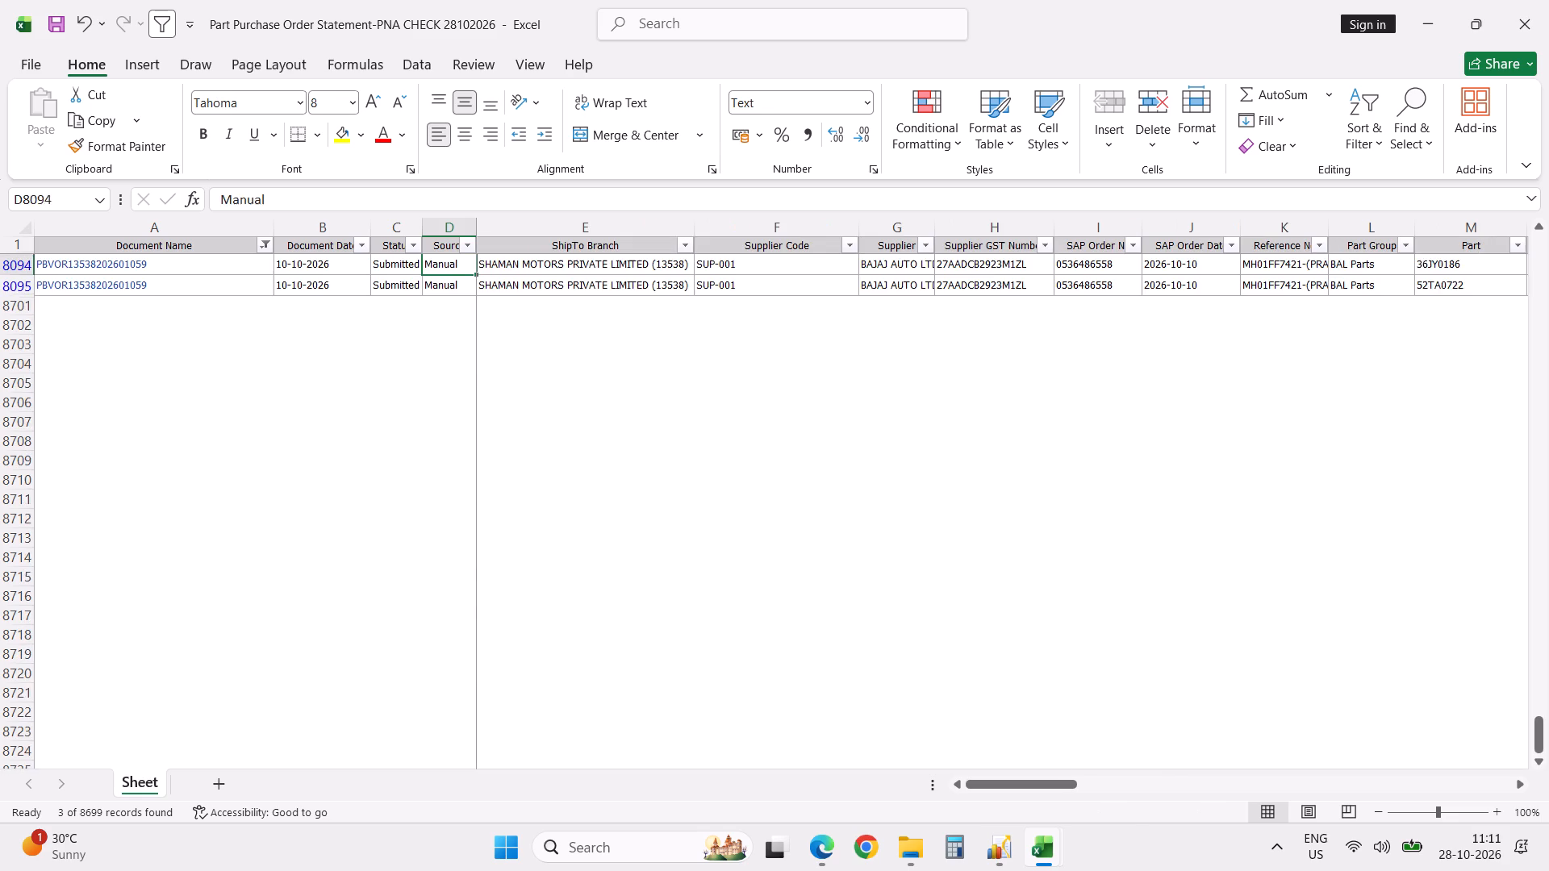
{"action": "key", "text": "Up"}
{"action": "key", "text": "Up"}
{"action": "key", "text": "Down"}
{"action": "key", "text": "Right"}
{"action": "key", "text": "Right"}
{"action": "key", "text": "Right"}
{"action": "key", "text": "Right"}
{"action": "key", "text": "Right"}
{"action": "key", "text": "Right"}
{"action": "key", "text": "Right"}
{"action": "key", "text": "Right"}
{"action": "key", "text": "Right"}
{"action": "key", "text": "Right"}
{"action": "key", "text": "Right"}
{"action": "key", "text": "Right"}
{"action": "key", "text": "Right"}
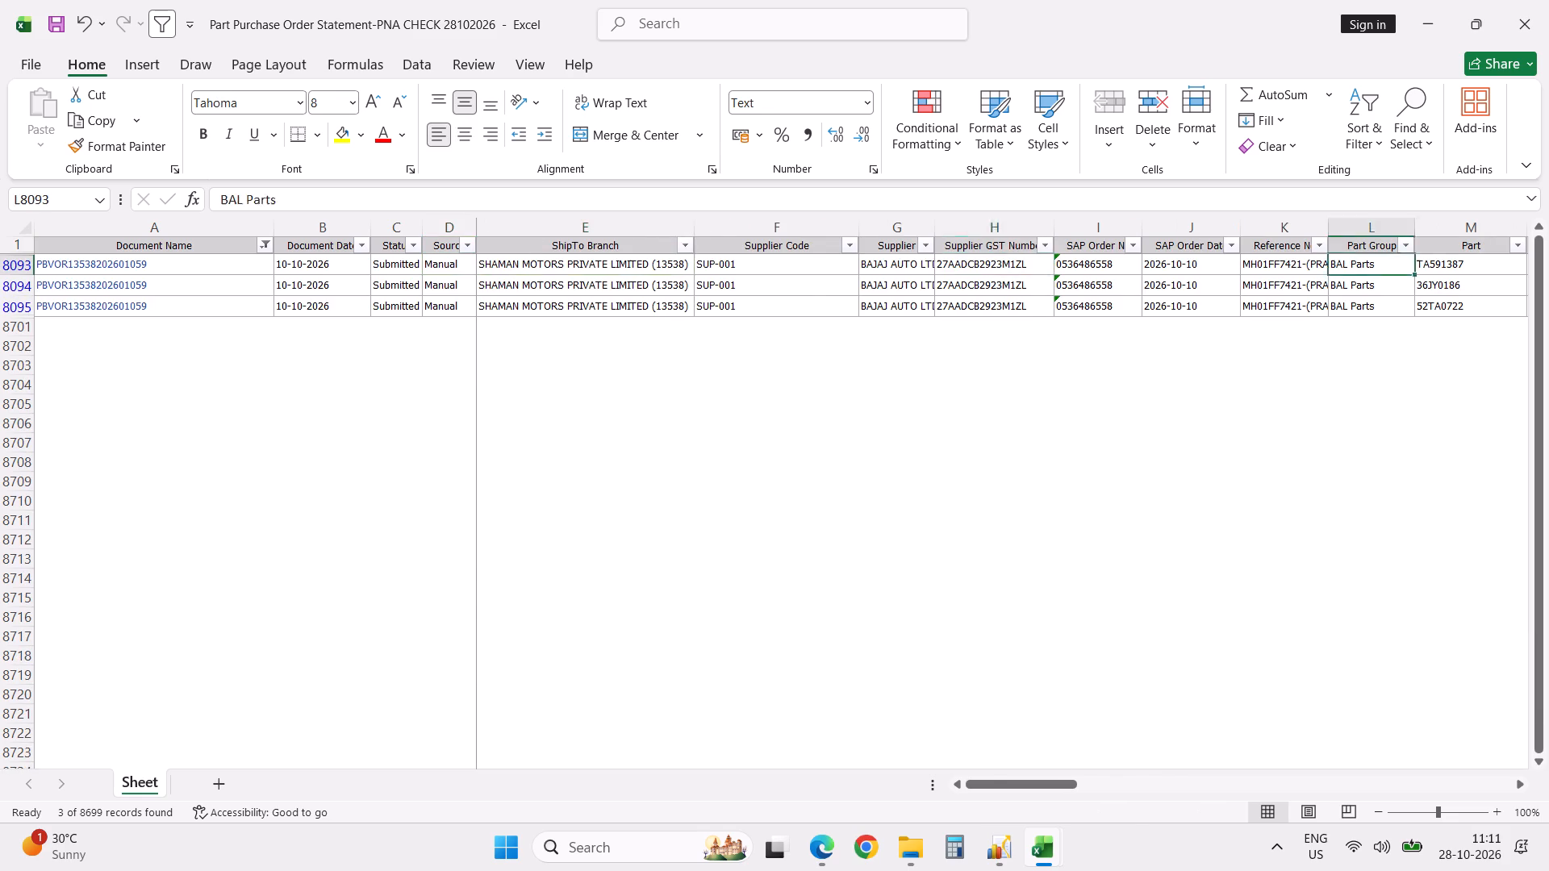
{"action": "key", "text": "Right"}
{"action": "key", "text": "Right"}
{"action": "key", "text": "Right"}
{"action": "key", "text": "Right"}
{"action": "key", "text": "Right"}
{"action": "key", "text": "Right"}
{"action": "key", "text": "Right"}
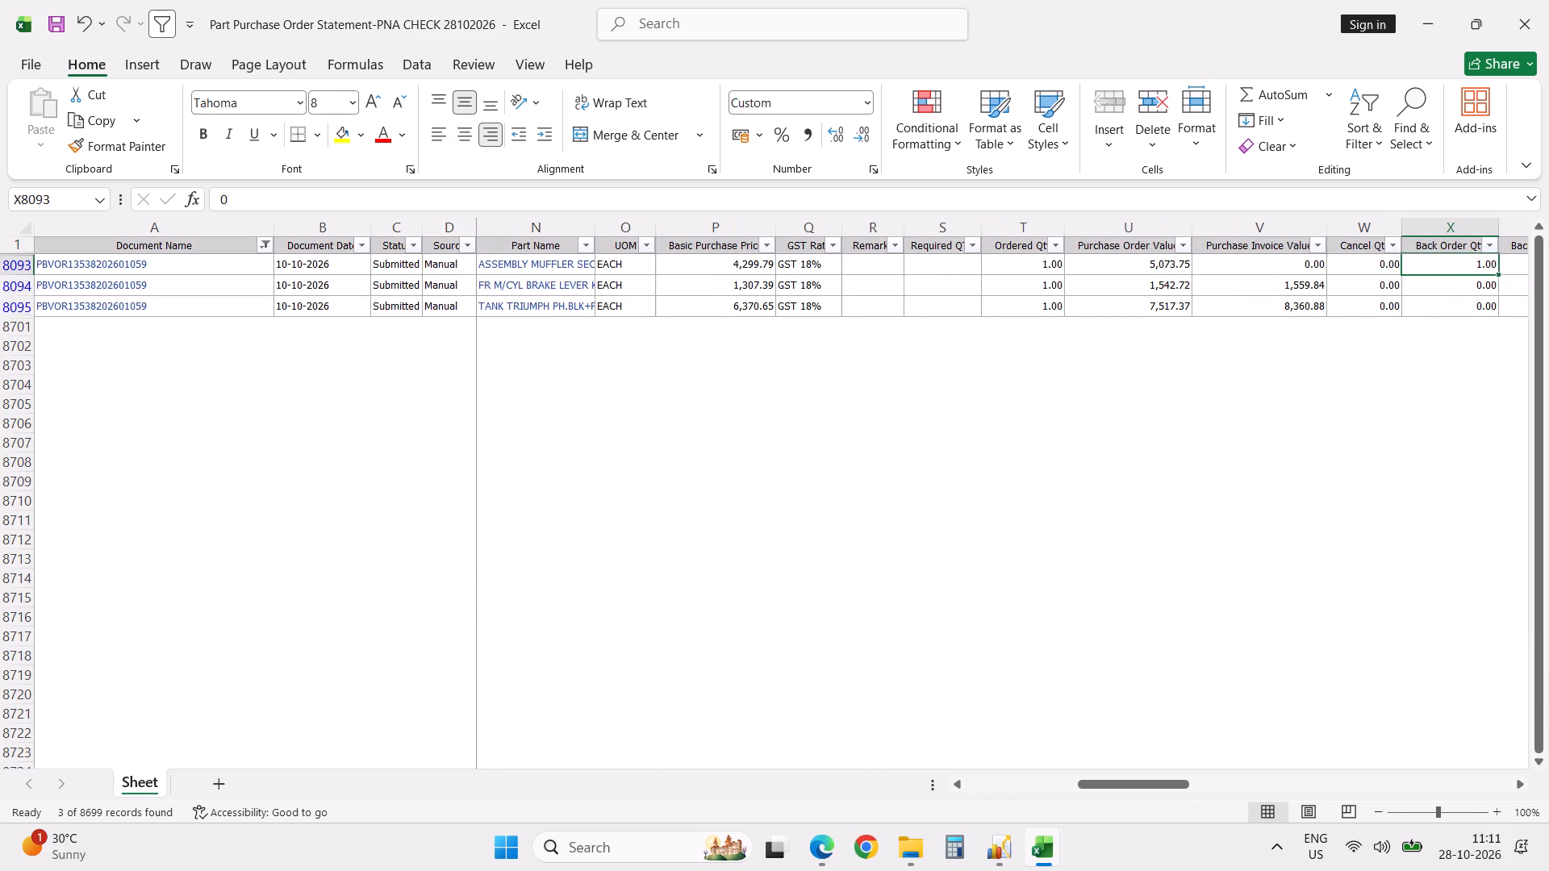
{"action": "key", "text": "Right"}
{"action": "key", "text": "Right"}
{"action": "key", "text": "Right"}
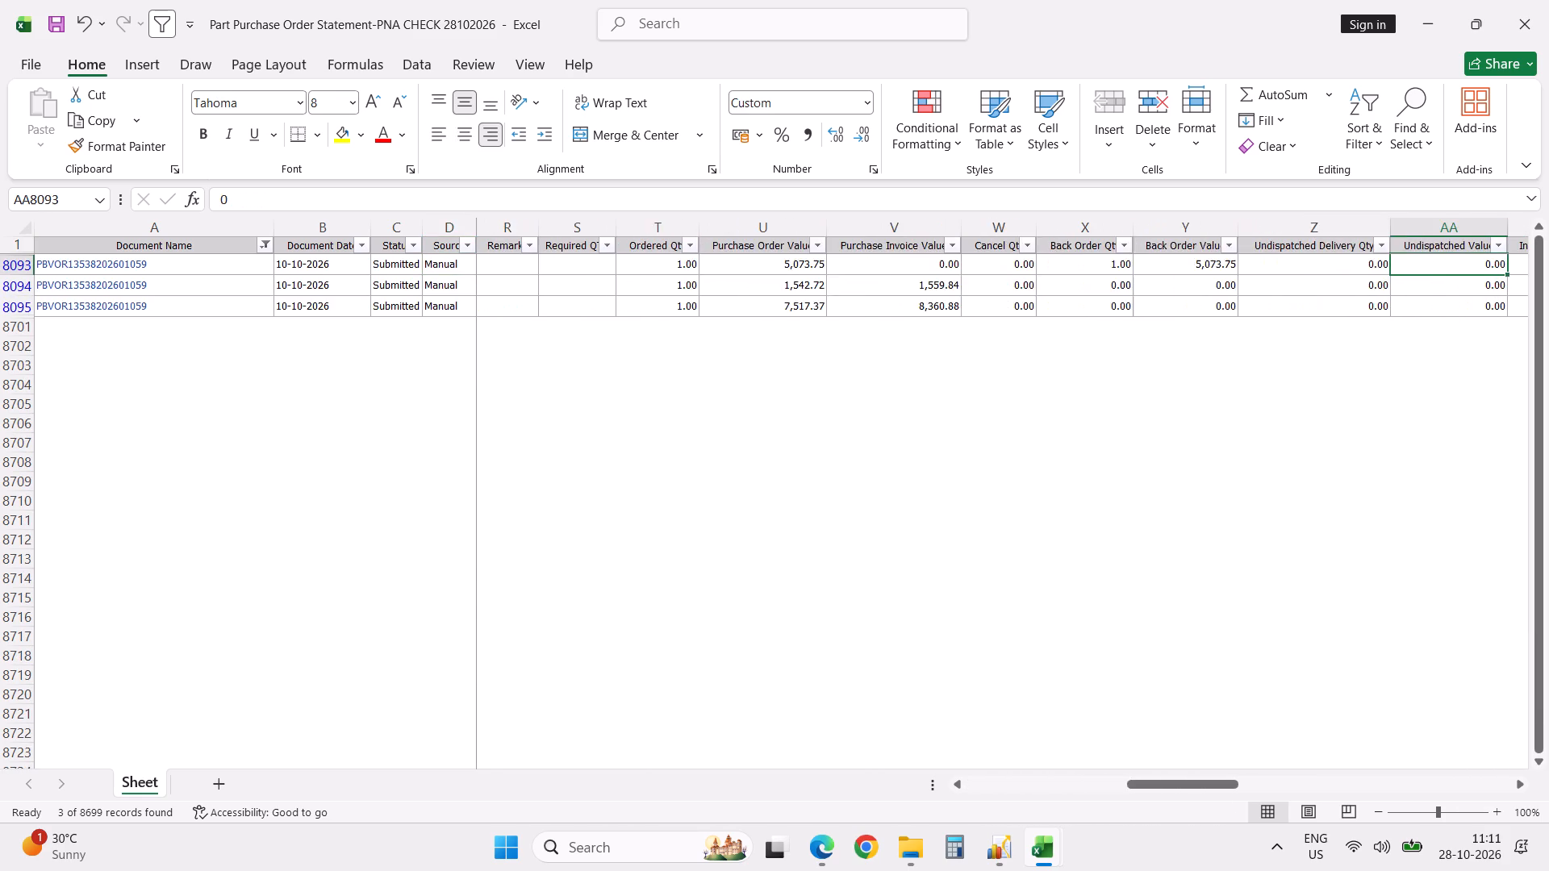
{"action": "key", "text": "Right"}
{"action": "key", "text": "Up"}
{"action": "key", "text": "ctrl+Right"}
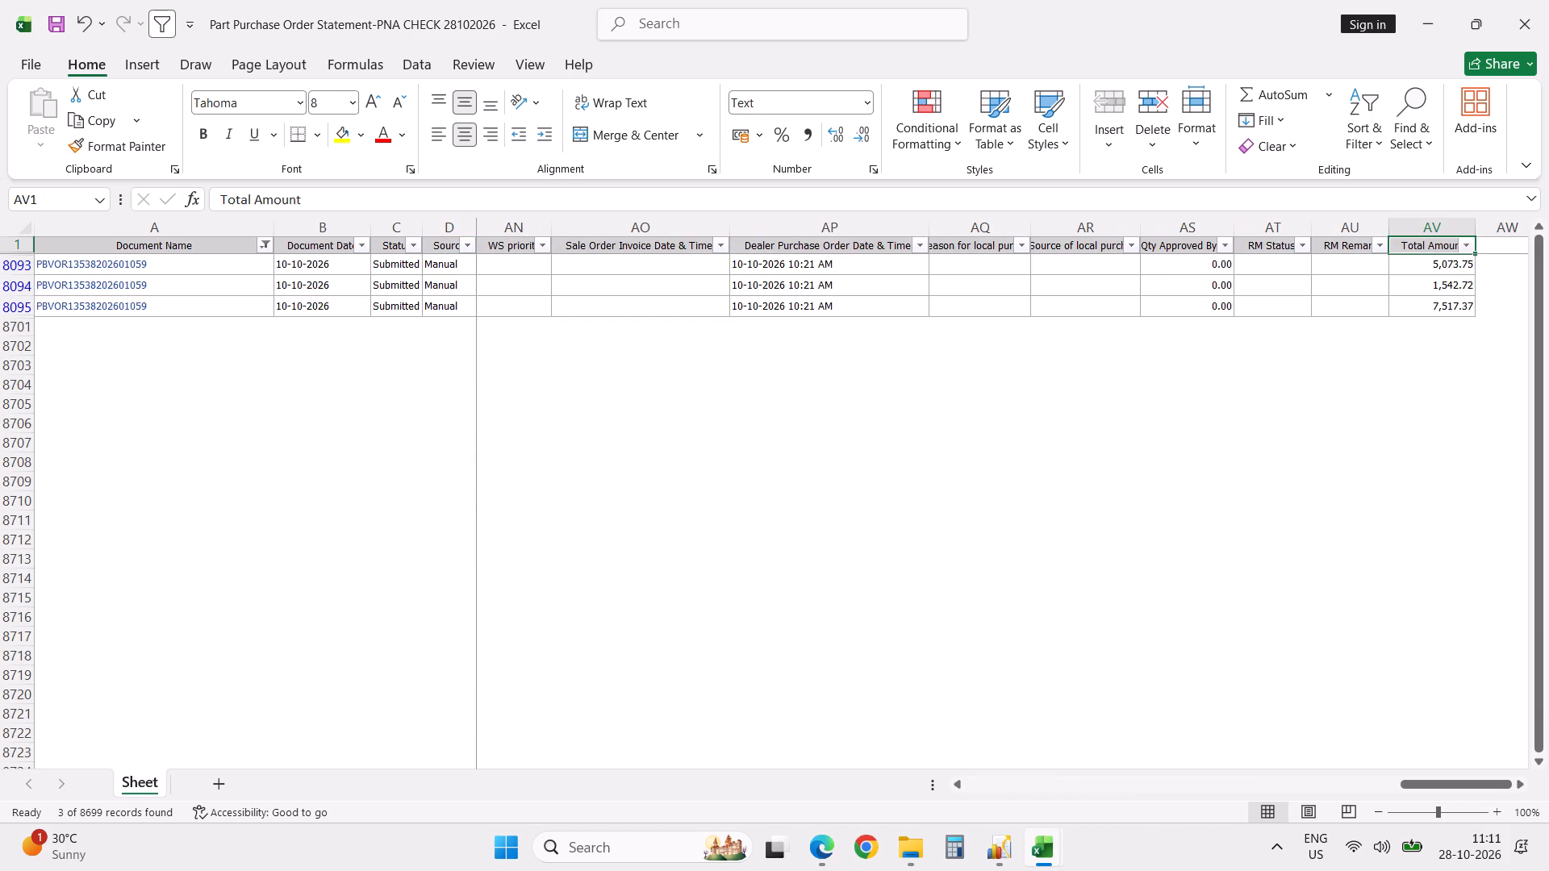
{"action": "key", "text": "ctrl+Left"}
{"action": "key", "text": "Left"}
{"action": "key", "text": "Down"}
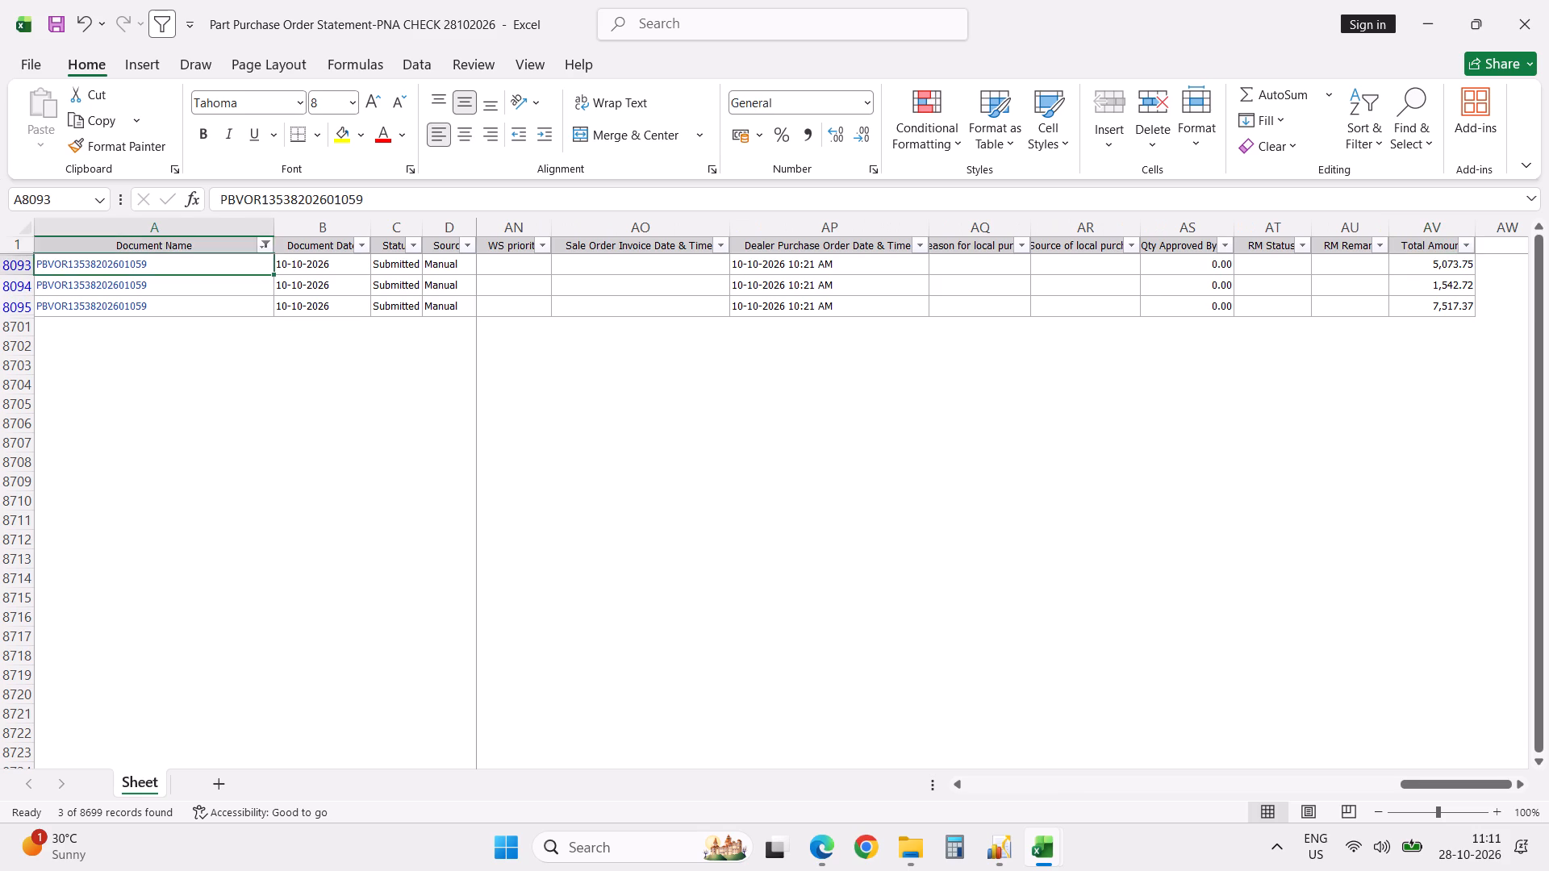
Copy part number TA591387 from row 8093 and generate the VOR Search report for that item.
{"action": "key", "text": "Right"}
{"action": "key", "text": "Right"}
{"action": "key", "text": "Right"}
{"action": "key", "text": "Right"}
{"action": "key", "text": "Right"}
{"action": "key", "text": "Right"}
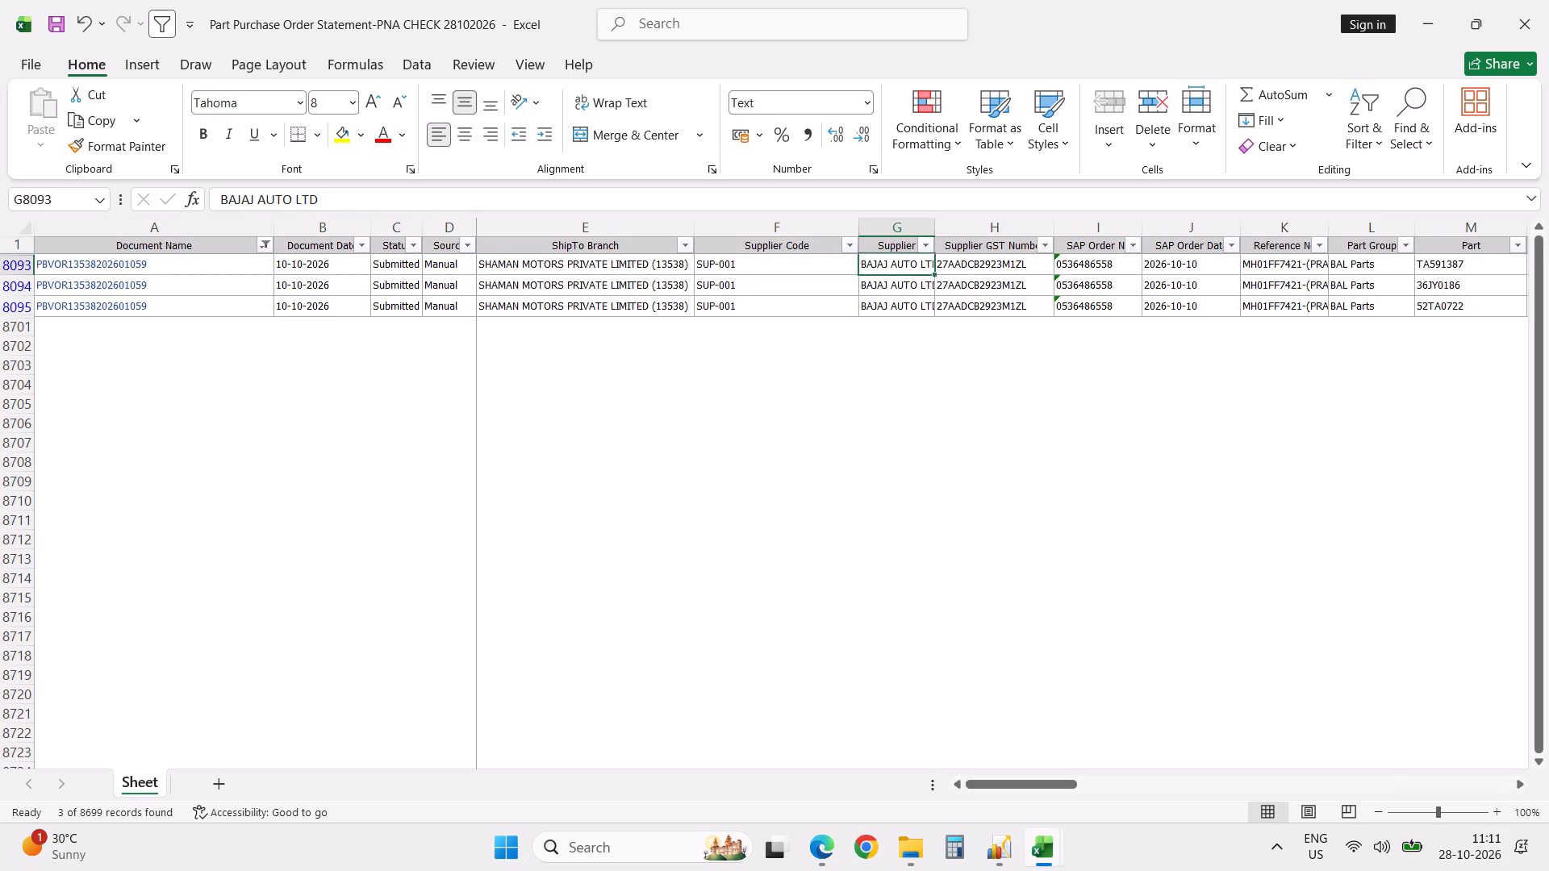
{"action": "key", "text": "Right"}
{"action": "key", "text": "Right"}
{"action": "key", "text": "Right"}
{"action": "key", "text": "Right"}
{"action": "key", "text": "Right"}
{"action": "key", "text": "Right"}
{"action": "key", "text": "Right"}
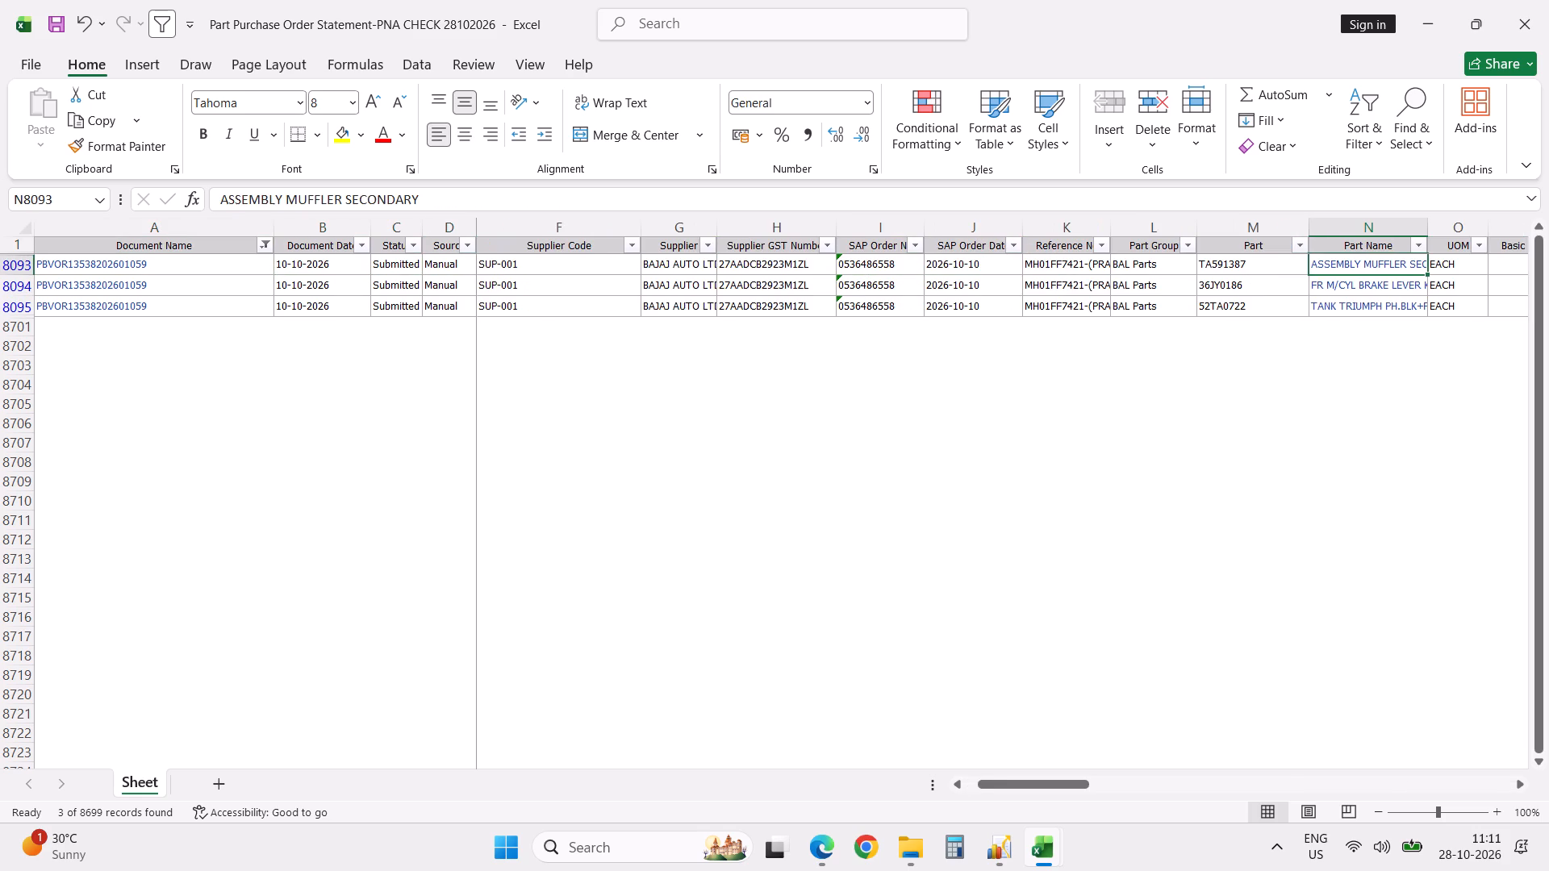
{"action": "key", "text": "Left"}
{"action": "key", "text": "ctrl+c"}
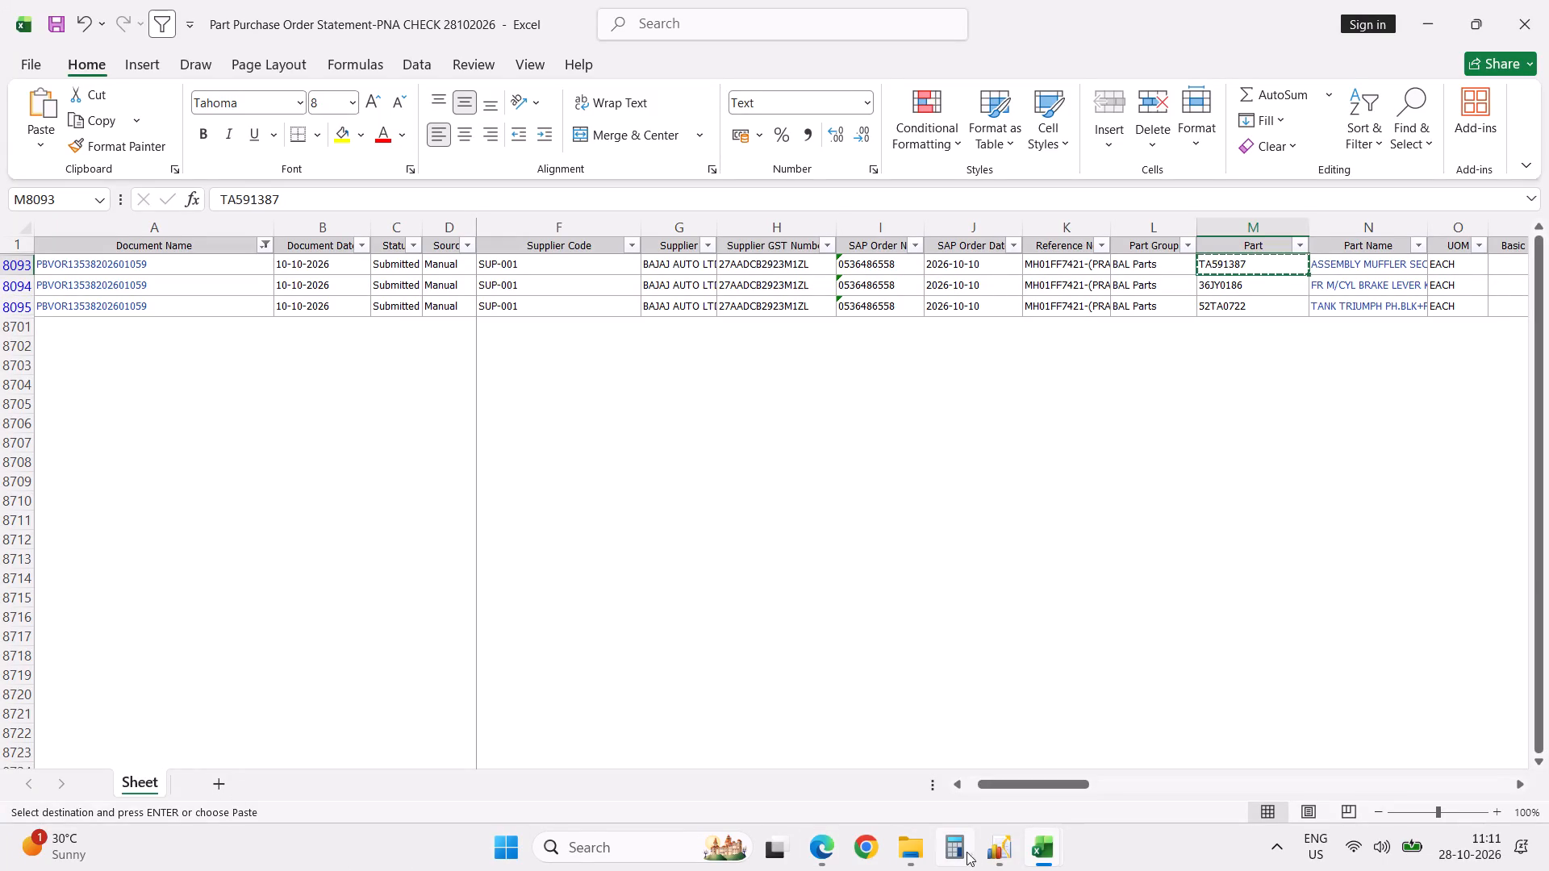
{"action": "left_click", "coordinate": [987, 842]}
{"action": "left_click", "coordinate": [1142, 752]}
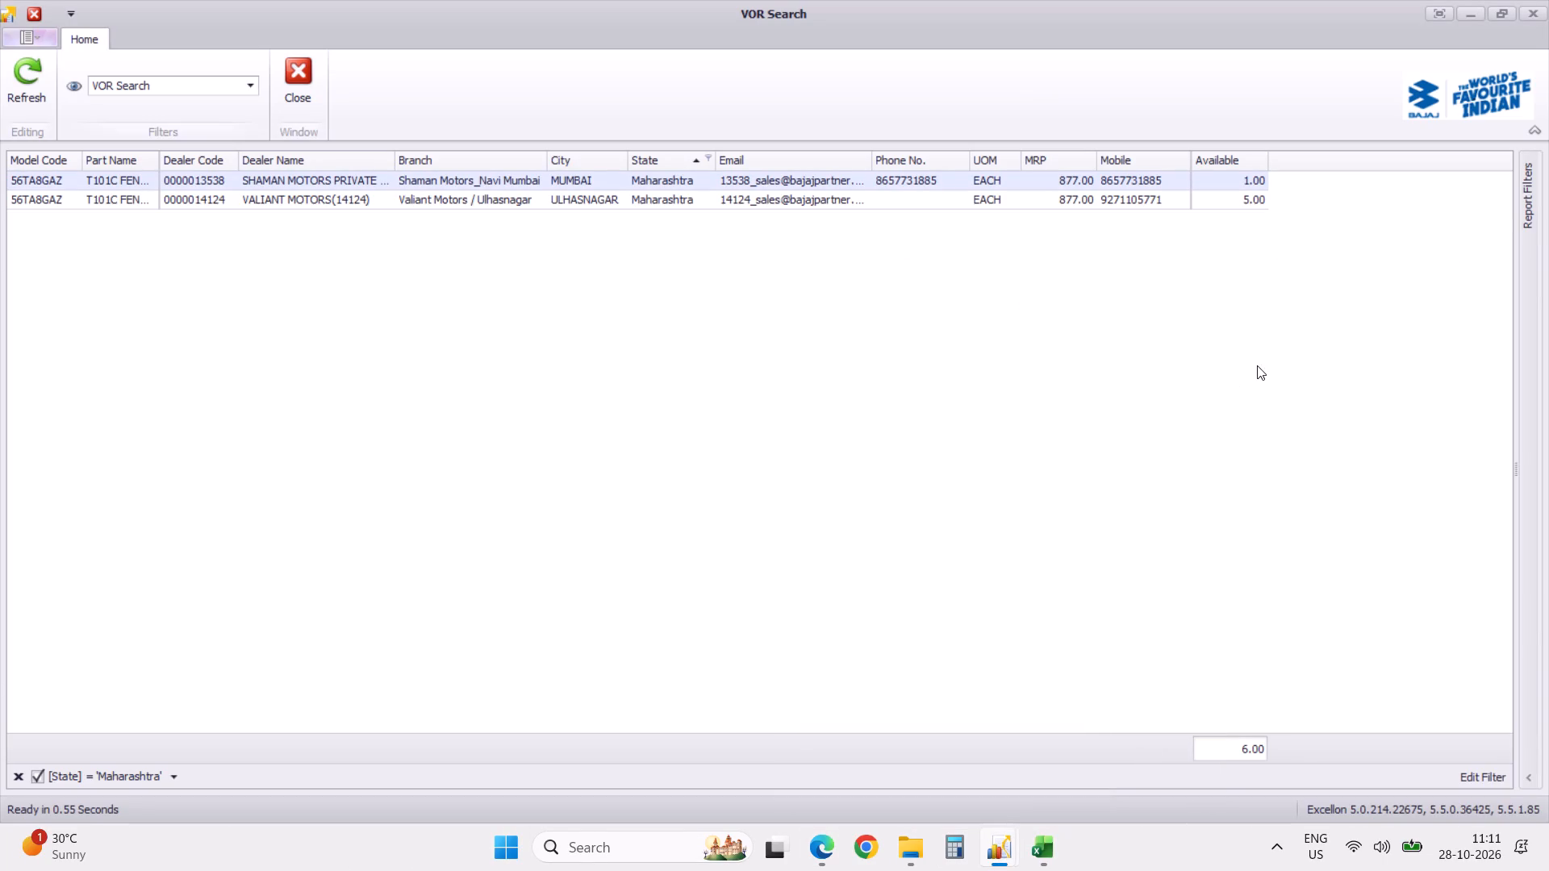
{"action": "left_click", "coordinate": [1533, 782]}
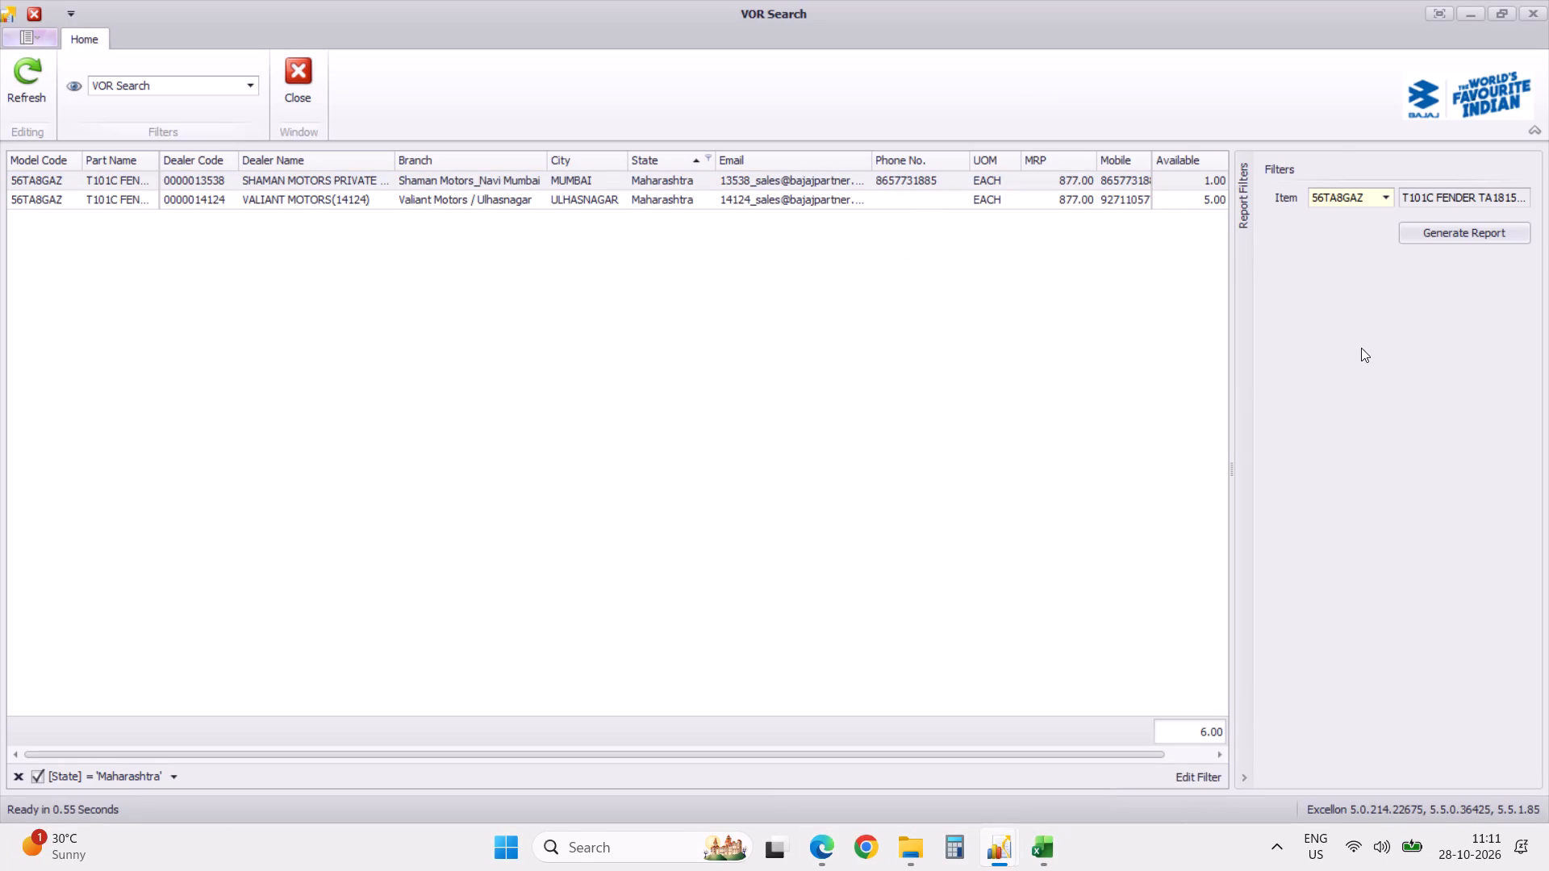
{"action": "left_click", "coordinate": [1334, 198]}
{"action": "left_click", "coordinate": [1334, 198]}
{"action": "key", "text": "ctrl+v"}
{"action": "left_click", "coordinate": [1438, 238]}
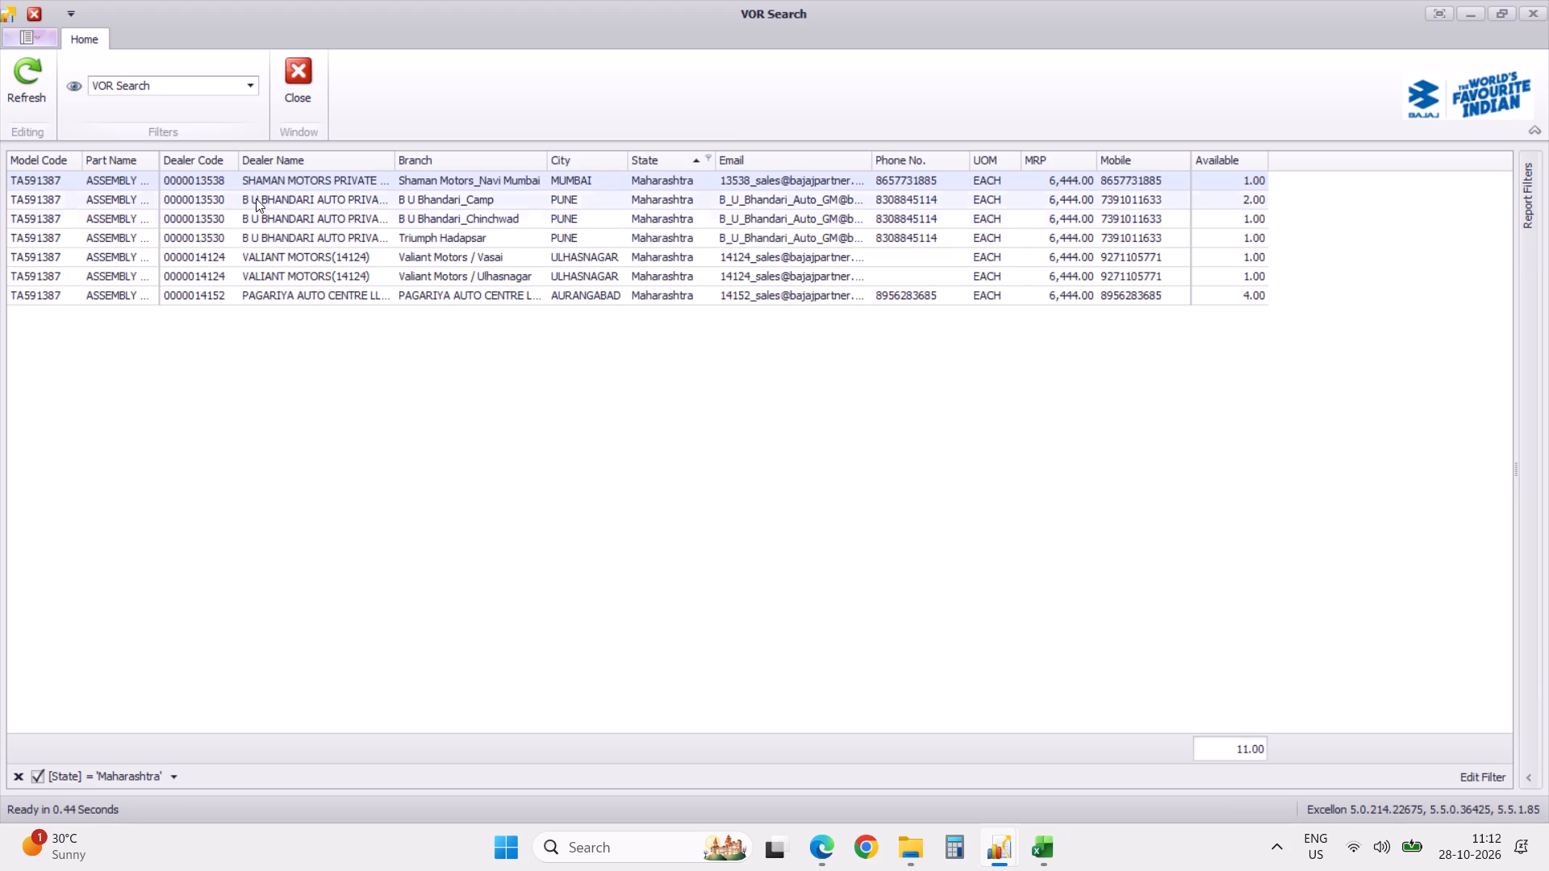
Widen the Part Name column in the VOR Search results to show the full part names.
{"action": "left_click_drag", "start_coordinate": [161, 158], "coordinate": [228, 157]}
{"action": "left_click_drag", "start_coordinate": [224, 163], "coordinate": [265, 162]}
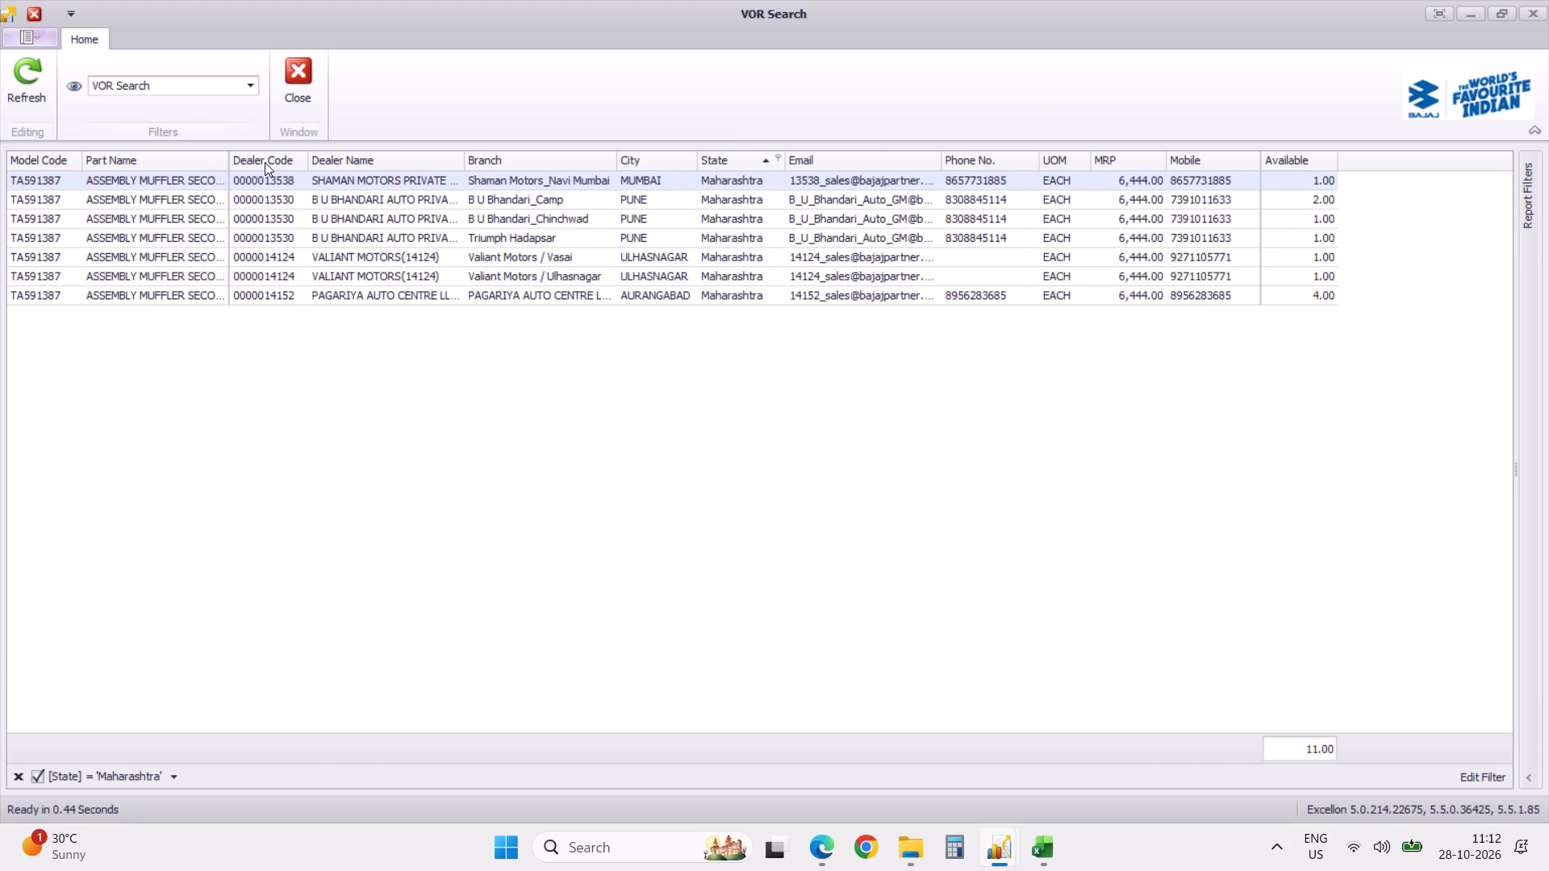
Switch to File Explorer and open the Audit folder inside Downloads.
{"action": "left_click", "coordinate": [1041, 848]}
{"action": "left_click", "coordinate": [945, 767]}
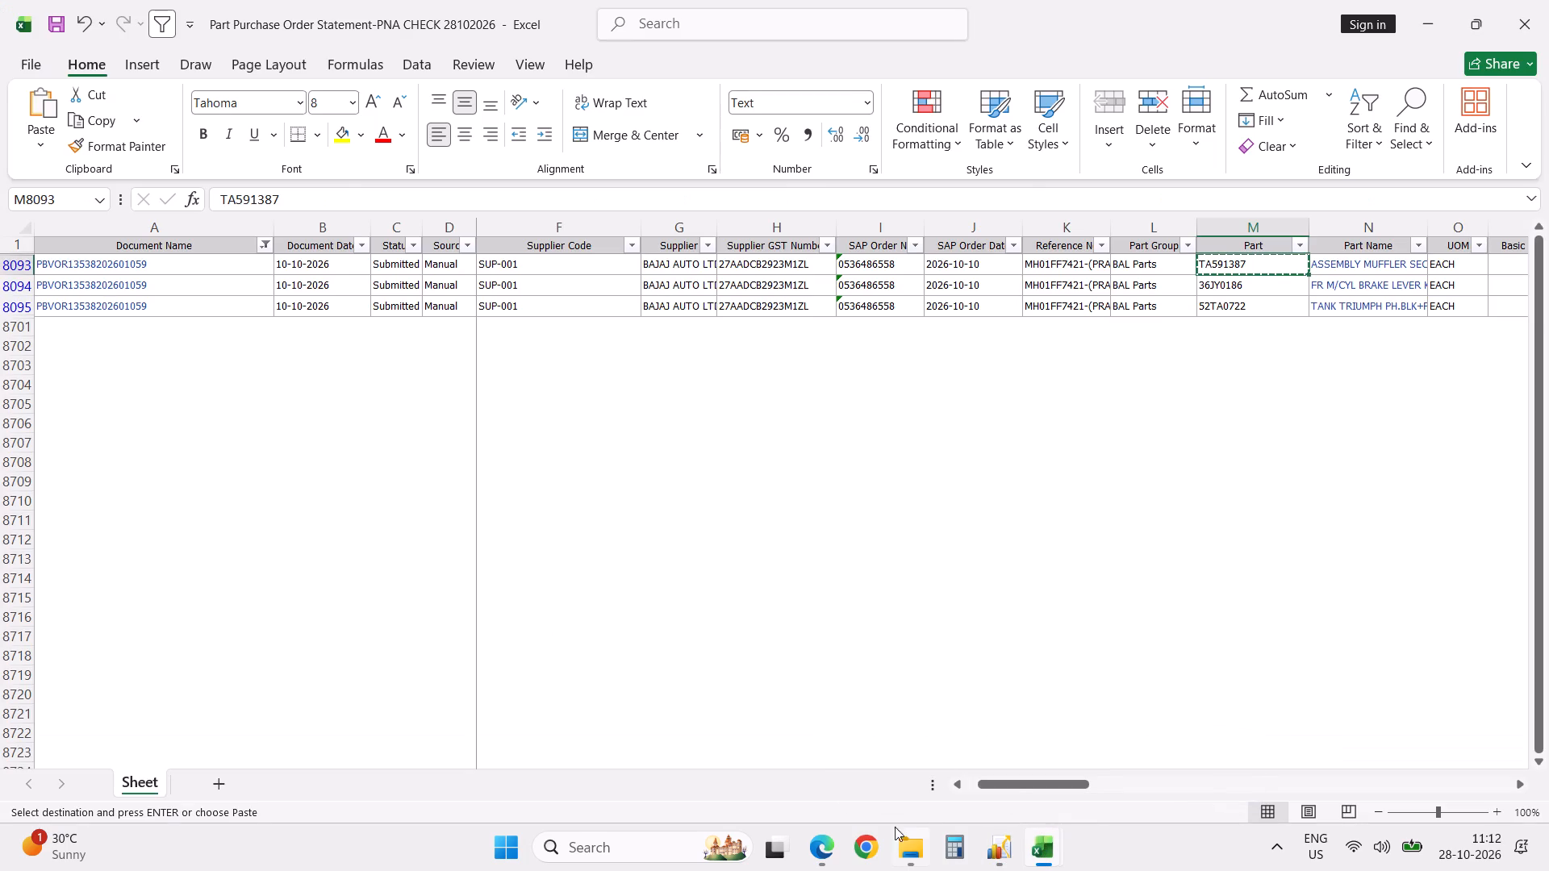
{"action": "left_click", "coordinate": [904, 852]}
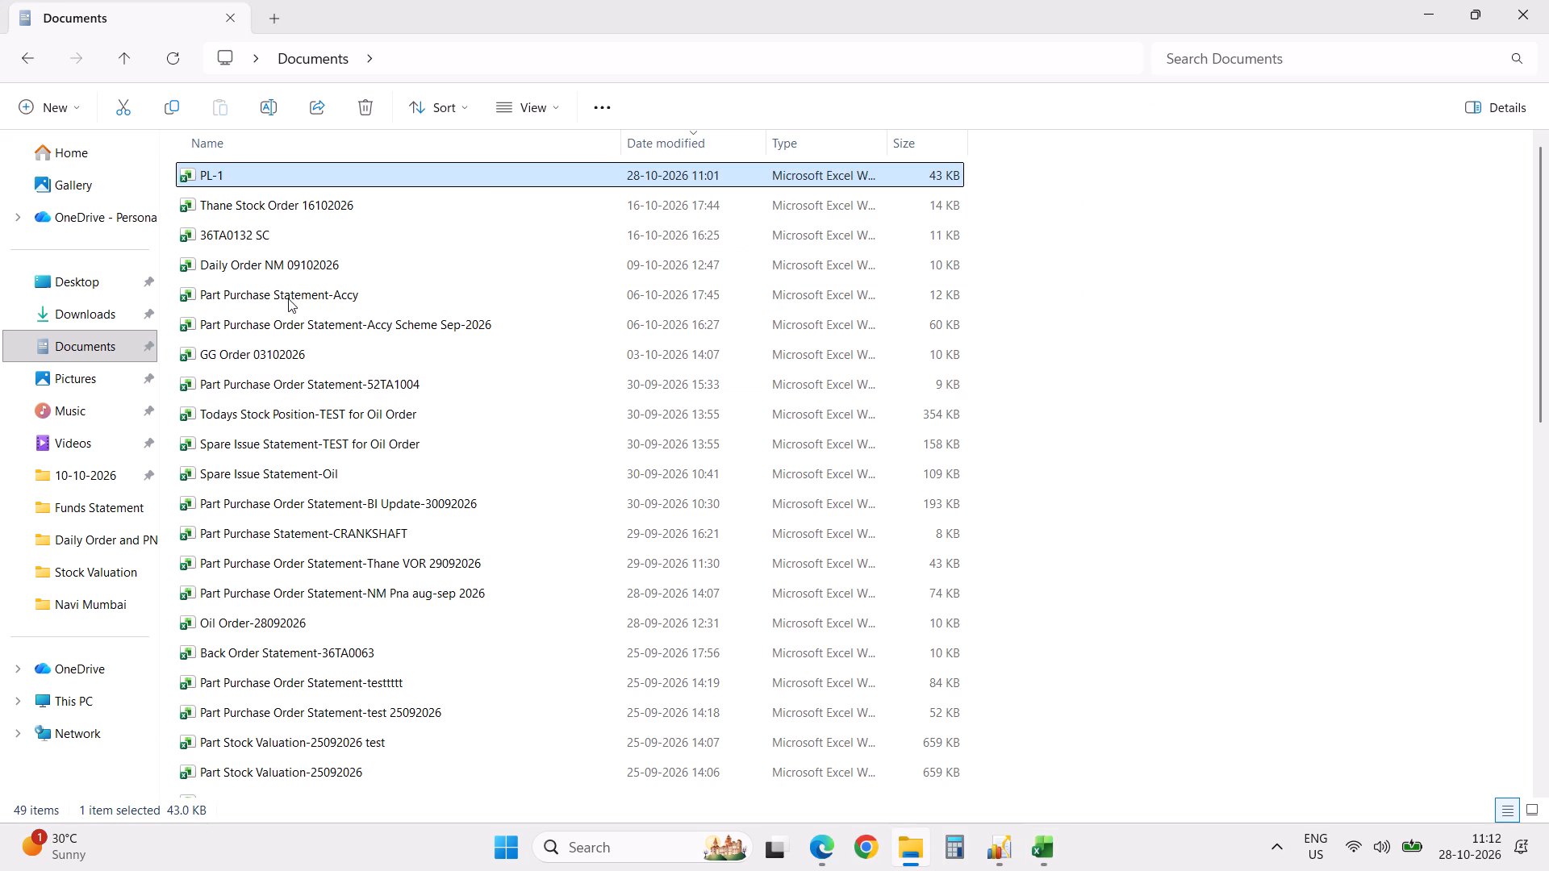
{"action": "left_click", "coordinate": [94, 314]}
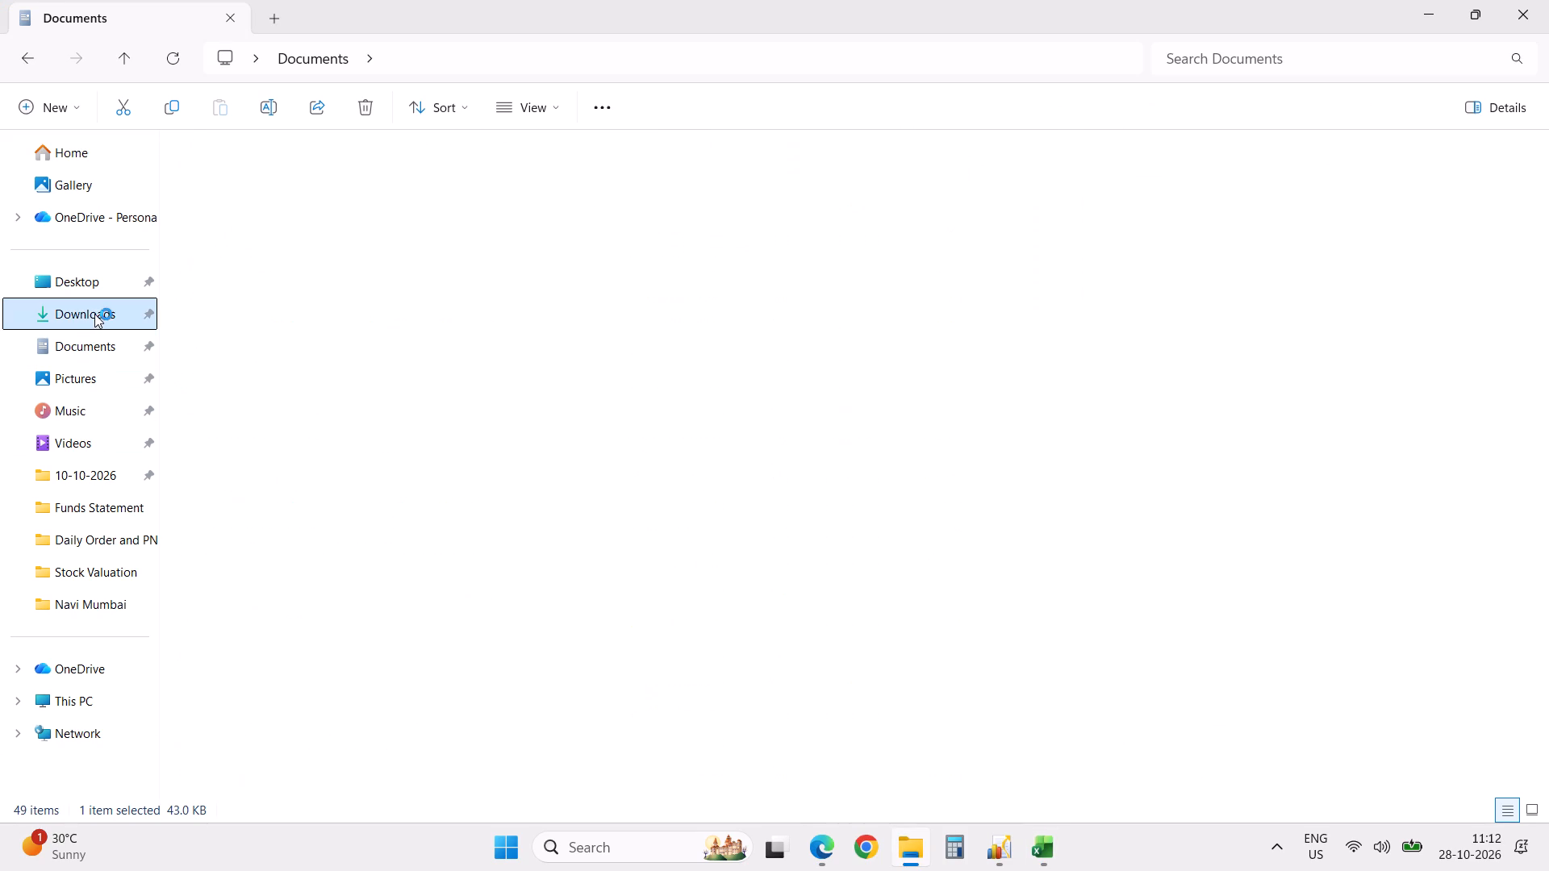
{"action": "left_click", "coordinate": [273, 248]}
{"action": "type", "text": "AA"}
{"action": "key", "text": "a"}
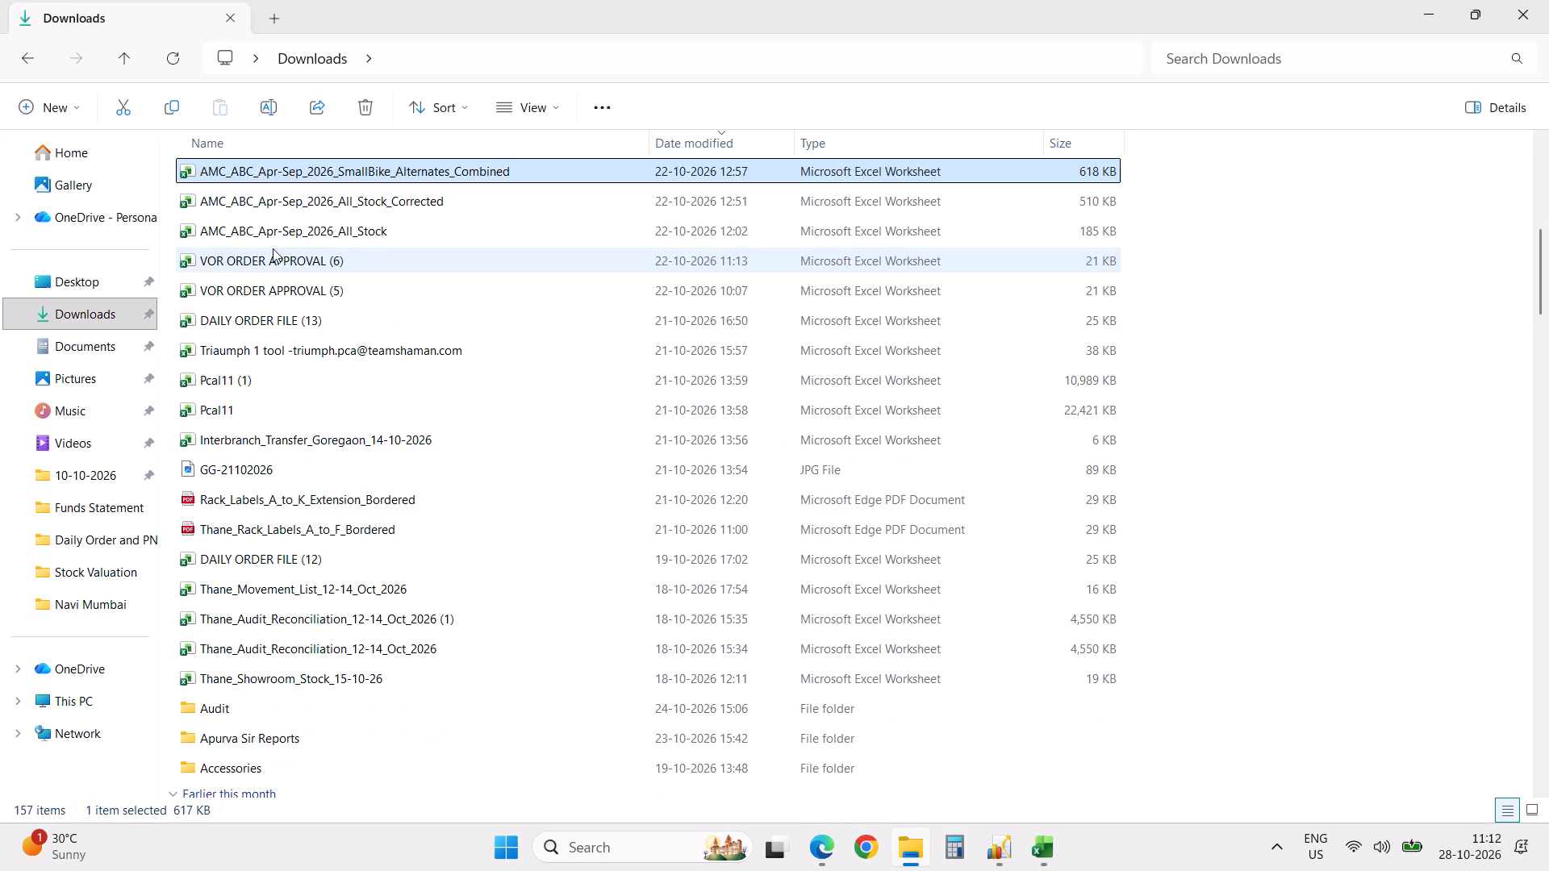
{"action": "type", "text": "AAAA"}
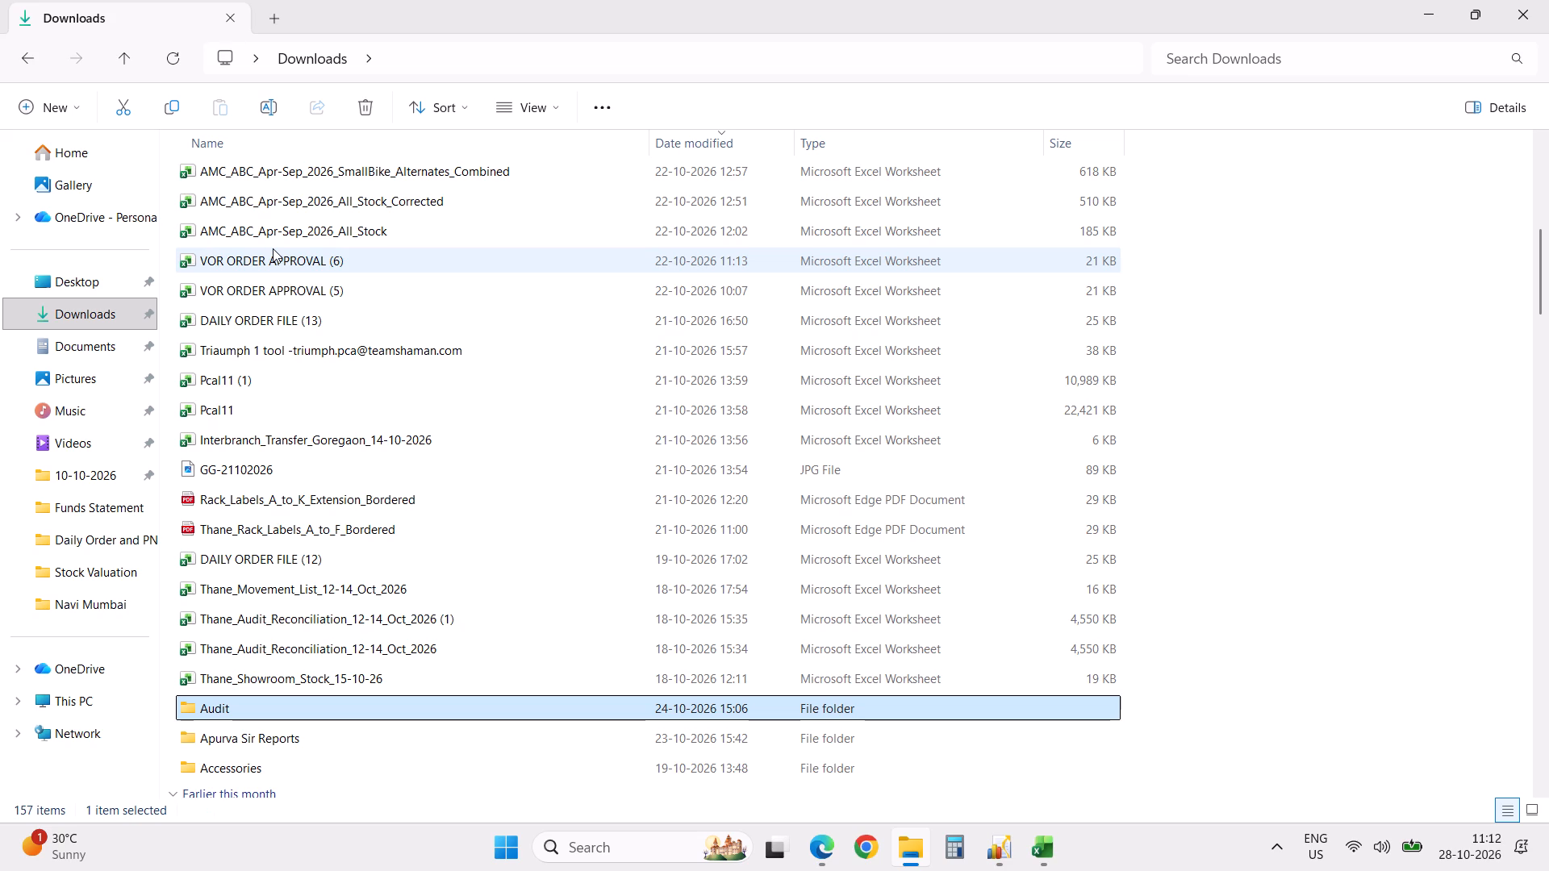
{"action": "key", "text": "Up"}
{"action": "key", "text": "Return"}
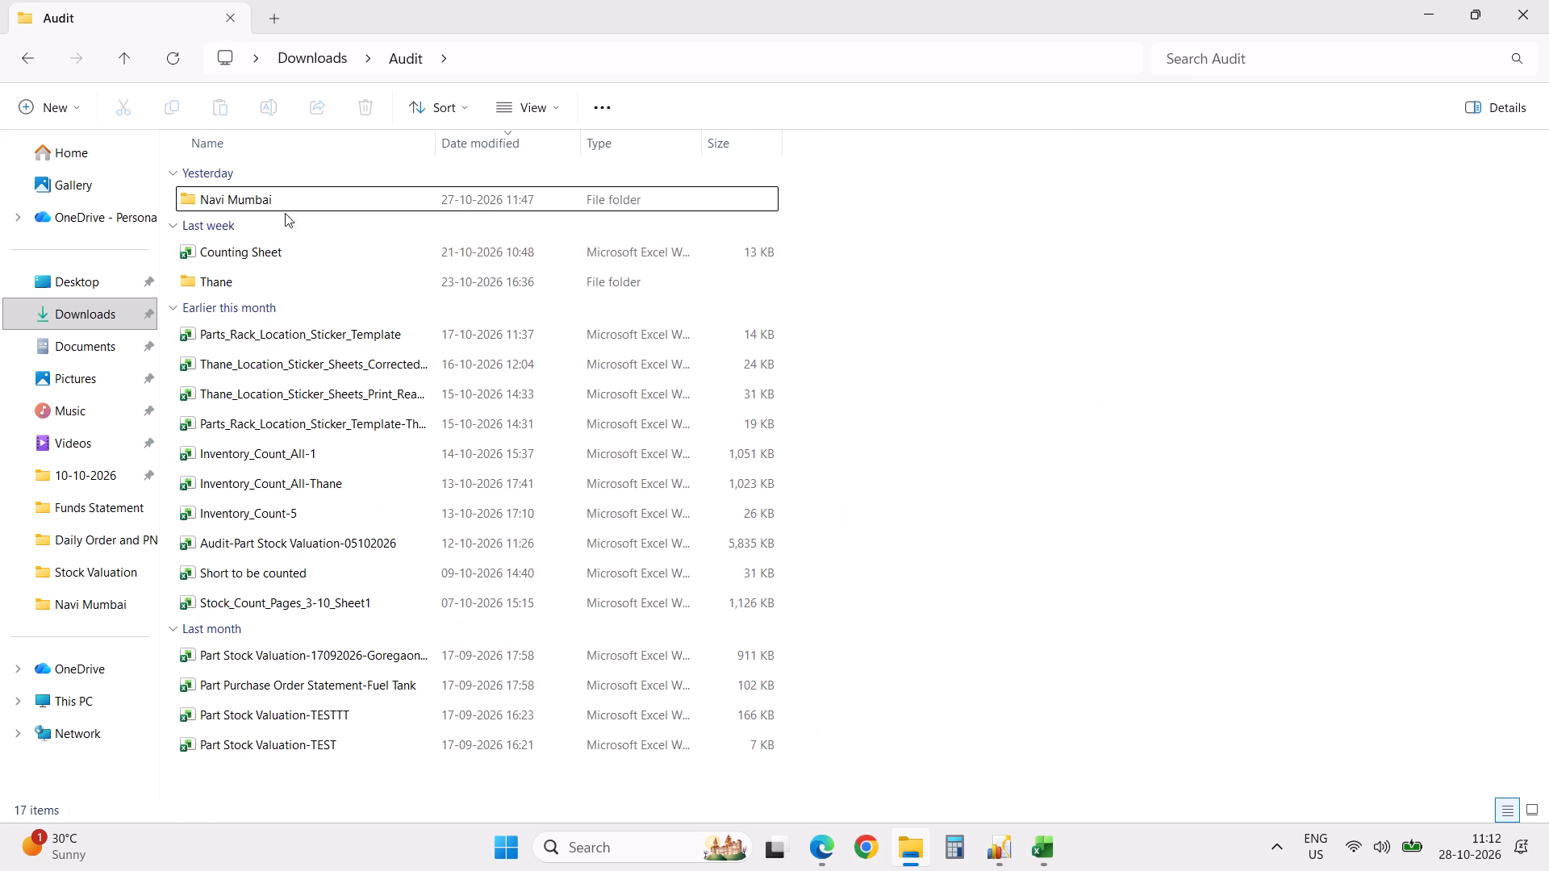
Open the NM_Stock_Count_Chetan workbook from the Navi Mumbai folder.
{"action": "double_click", "coordinate": [289, 201]}
{"action": "double_click", "coordinate": [289, 201]}
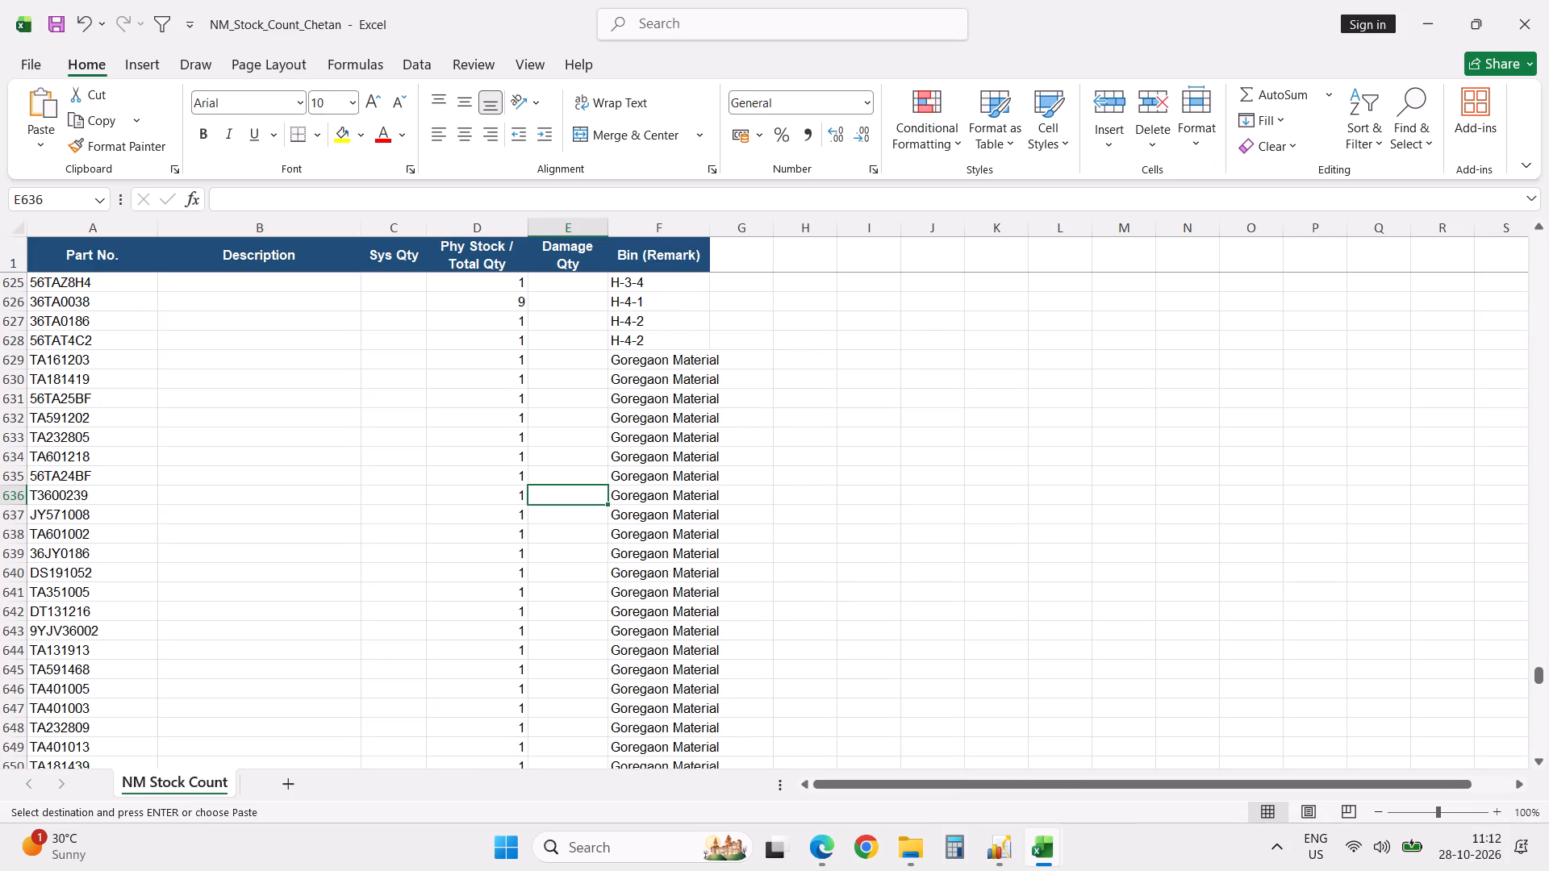
Find part number TA591387 in the NM Stock Count sheet and copy its entry from Part No. through Bin (Remark).
{"action": "left_click", "coordinate": [324, 521]}
{"action": "key", "text": "ctrl+f"}
{"action": "key", "text": "ctrl+v"}
{"action": "key", "text": "Return"}
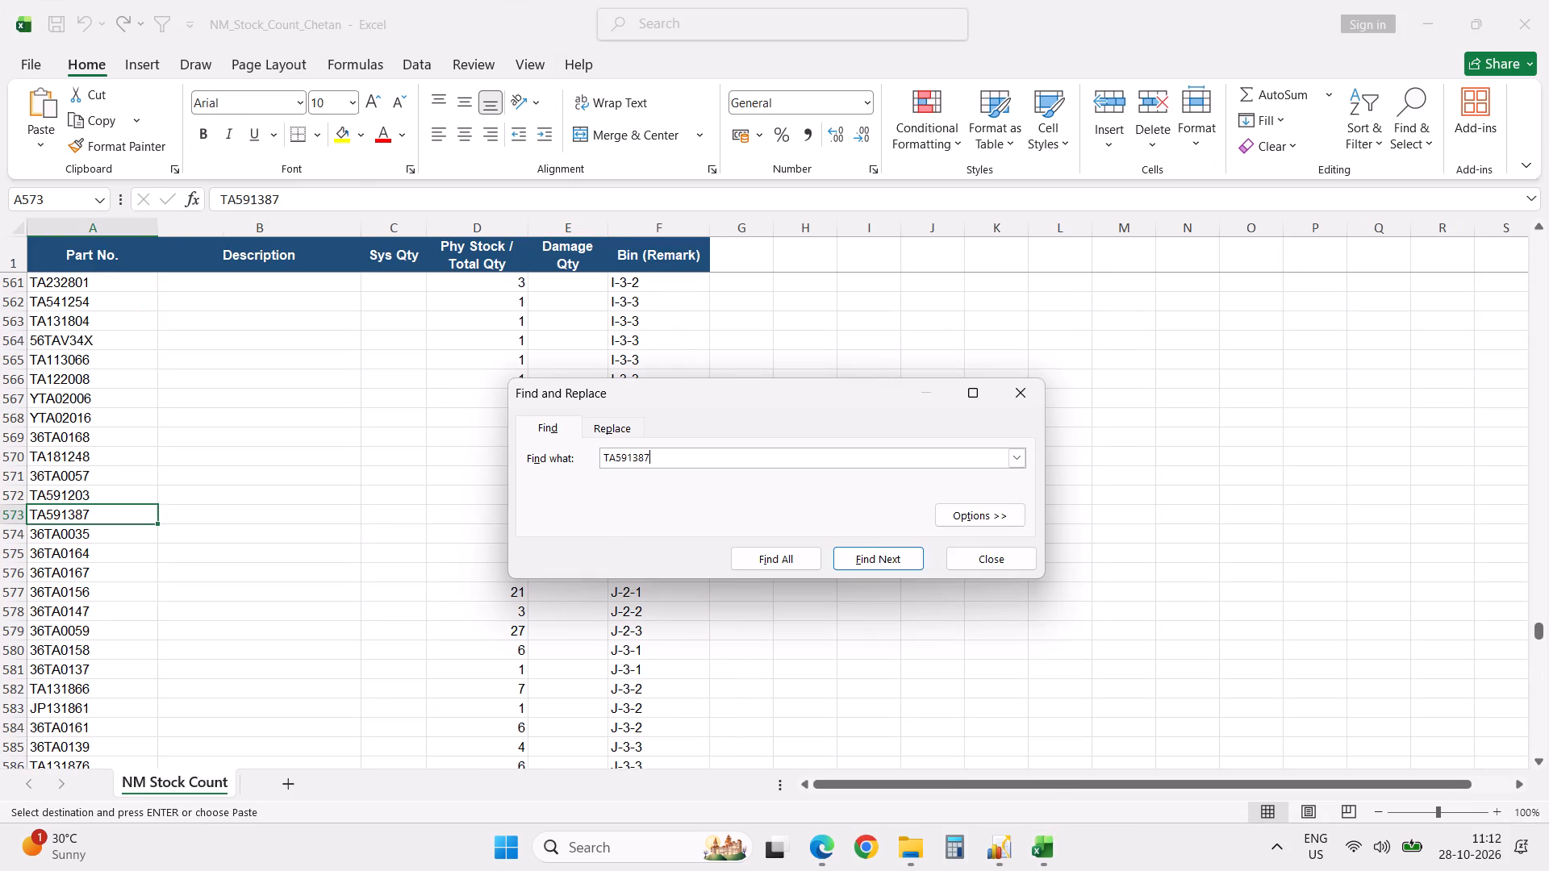
{"action": "key", "text": "Escape"}
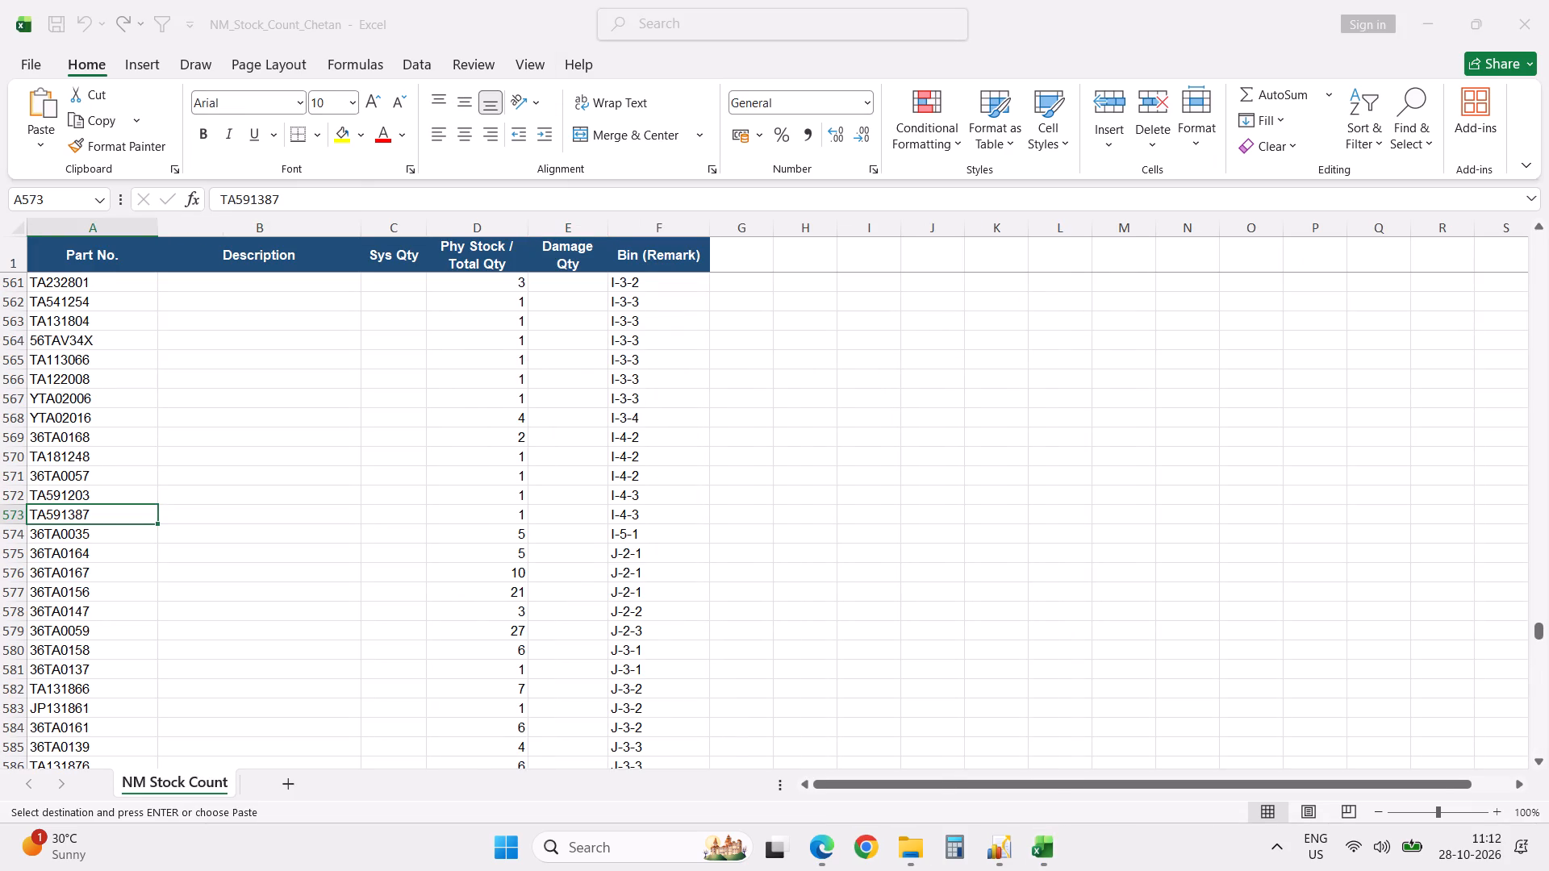
{"action": "left_click", "coordinate": [652, 513], "text": "shift"}
{"action": "key", "text": "ctrl+c"}
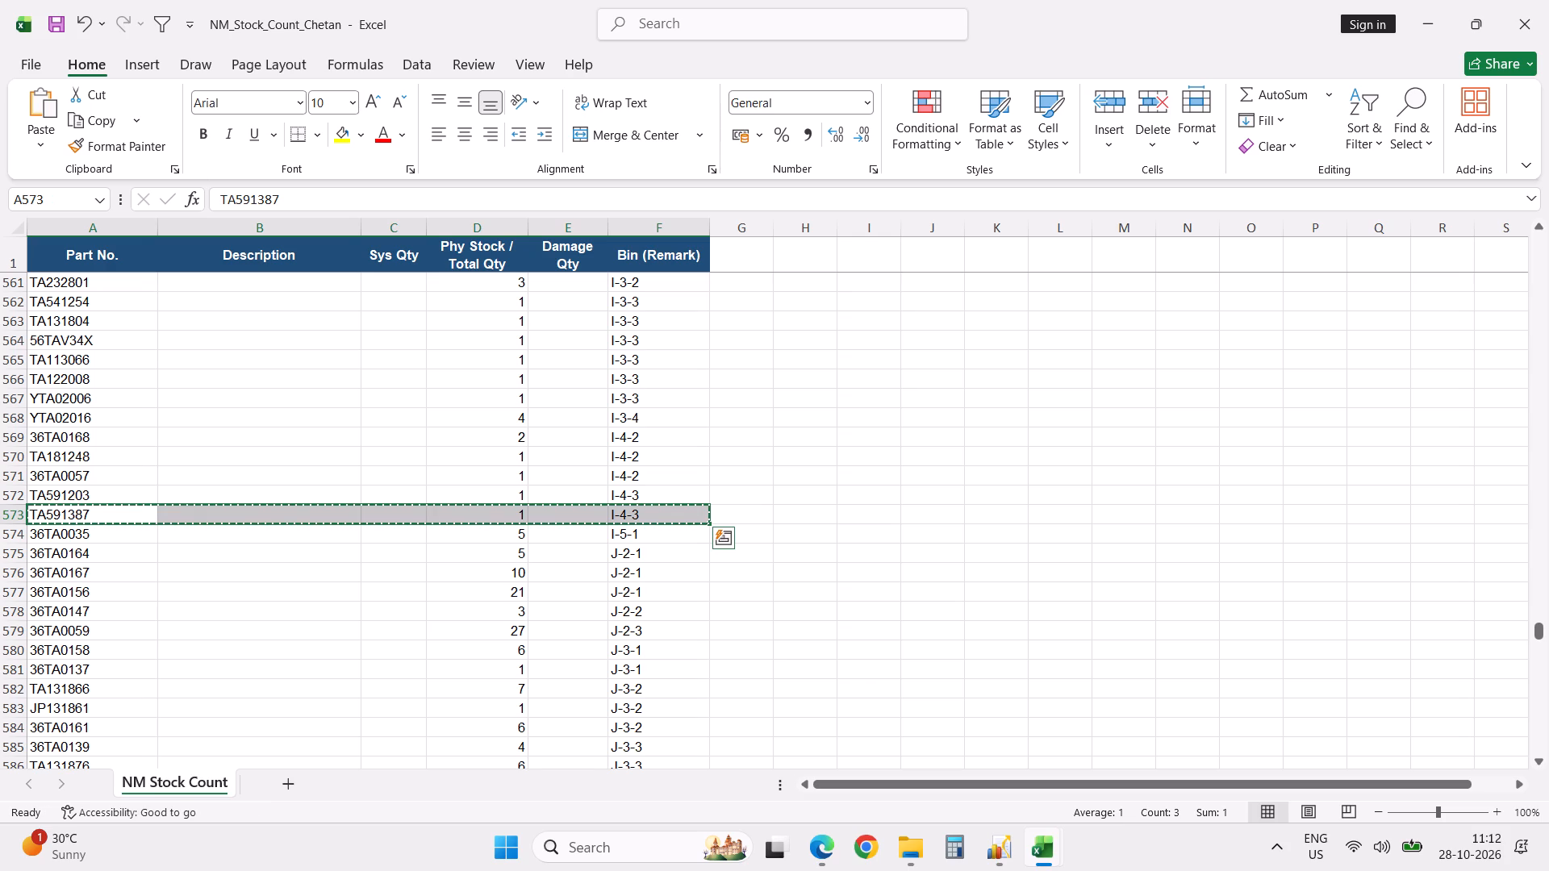
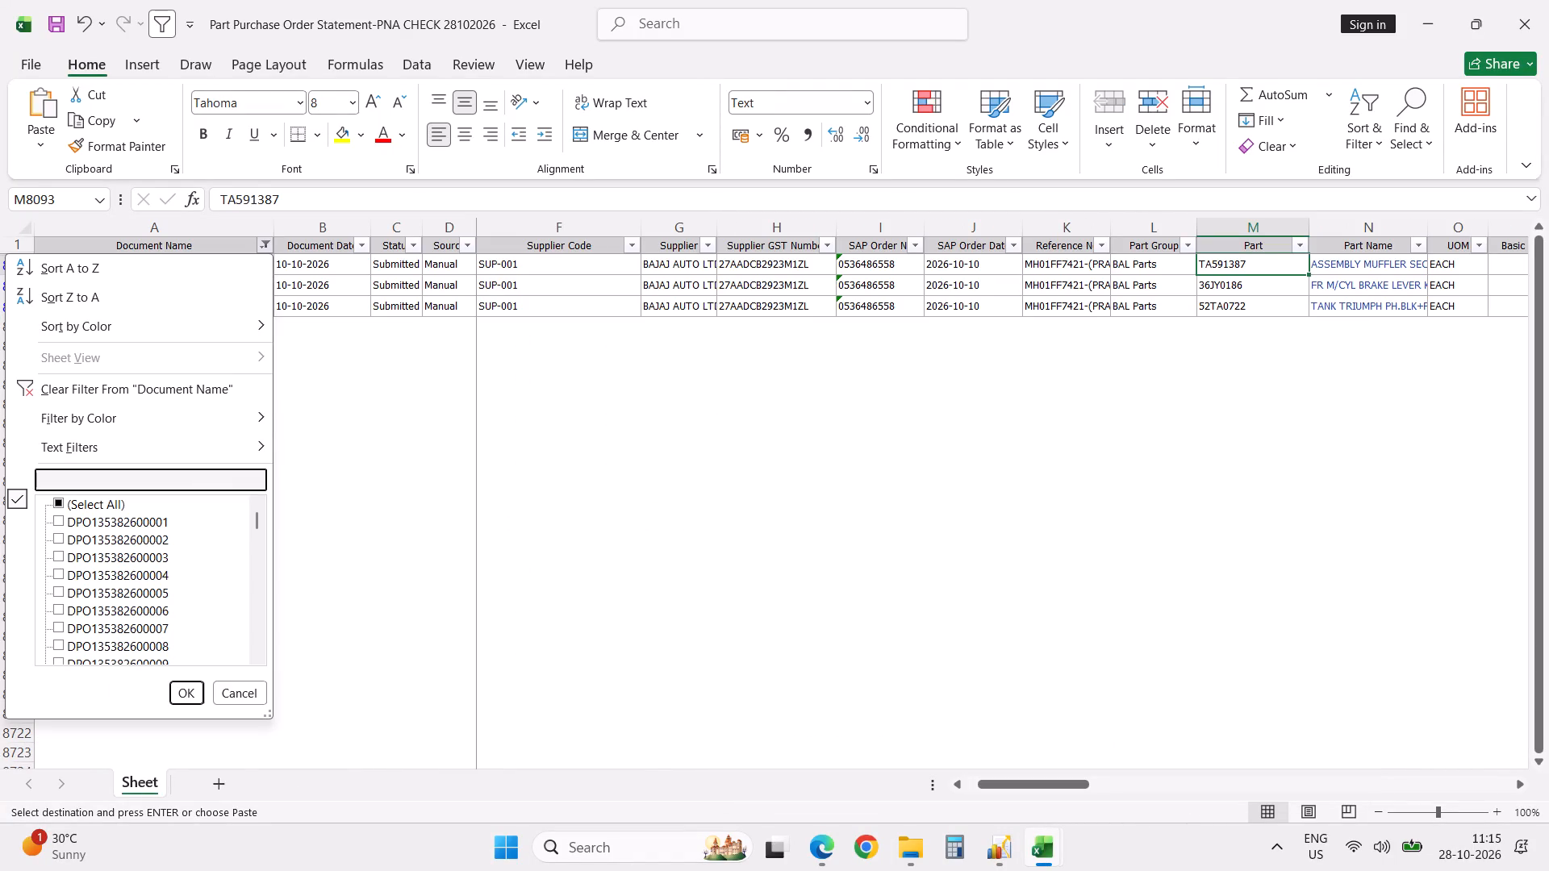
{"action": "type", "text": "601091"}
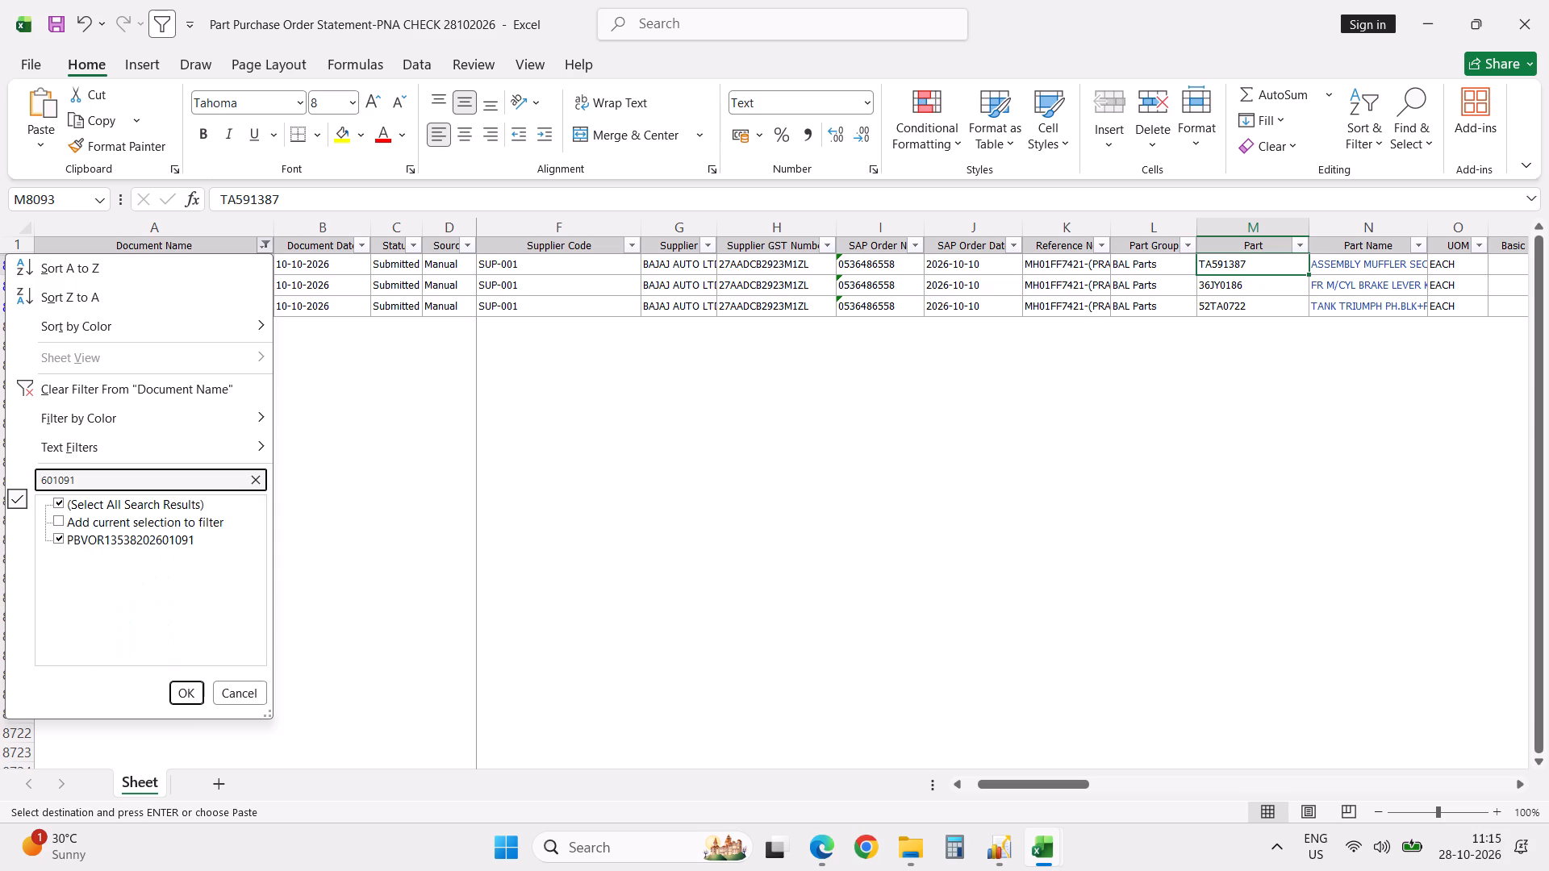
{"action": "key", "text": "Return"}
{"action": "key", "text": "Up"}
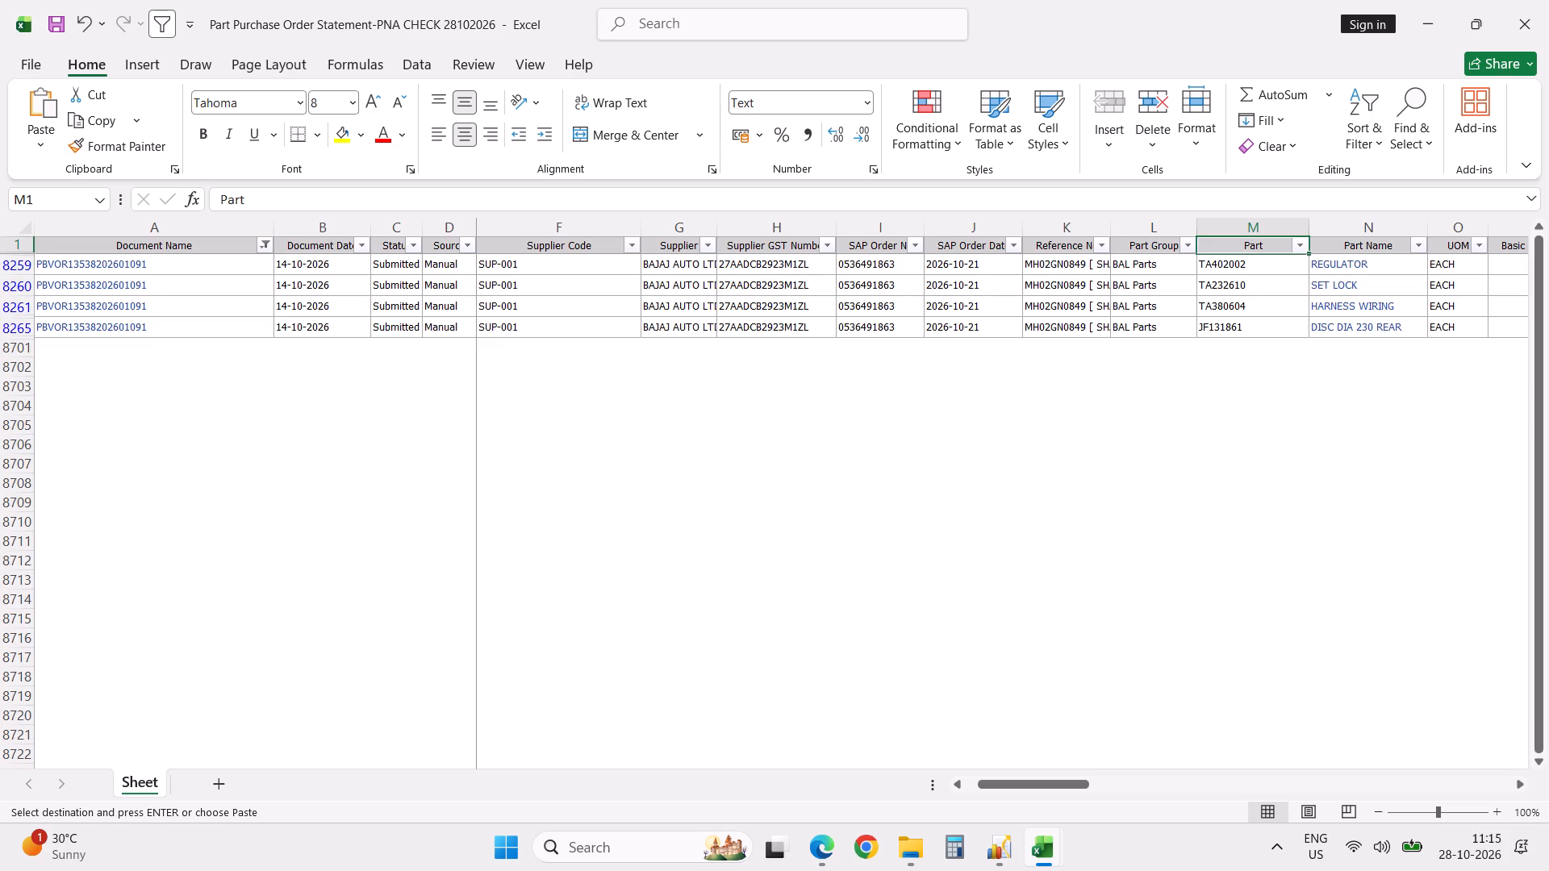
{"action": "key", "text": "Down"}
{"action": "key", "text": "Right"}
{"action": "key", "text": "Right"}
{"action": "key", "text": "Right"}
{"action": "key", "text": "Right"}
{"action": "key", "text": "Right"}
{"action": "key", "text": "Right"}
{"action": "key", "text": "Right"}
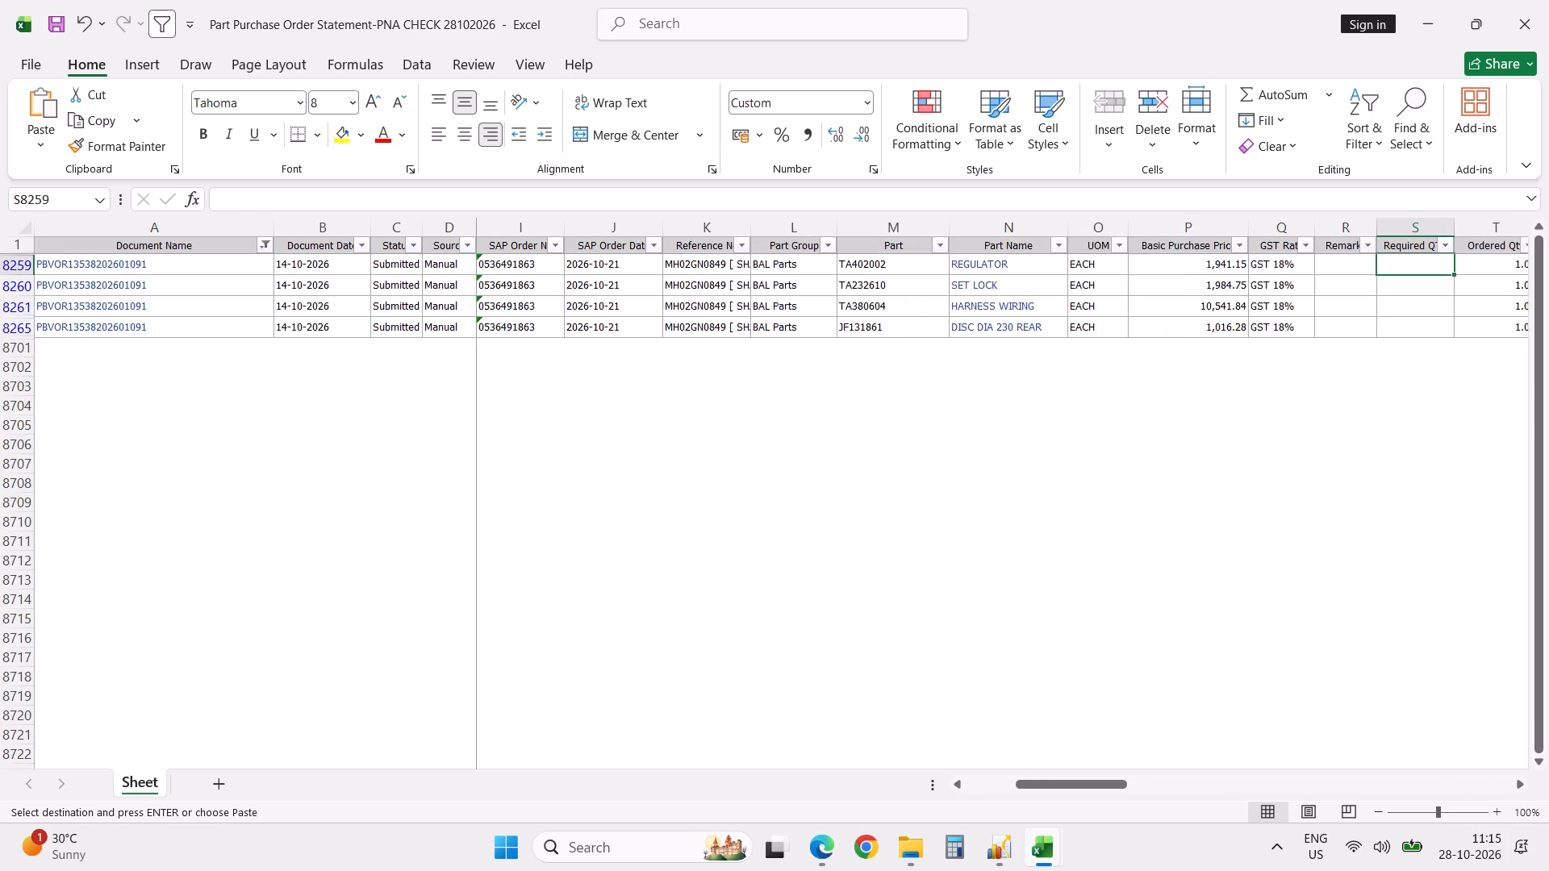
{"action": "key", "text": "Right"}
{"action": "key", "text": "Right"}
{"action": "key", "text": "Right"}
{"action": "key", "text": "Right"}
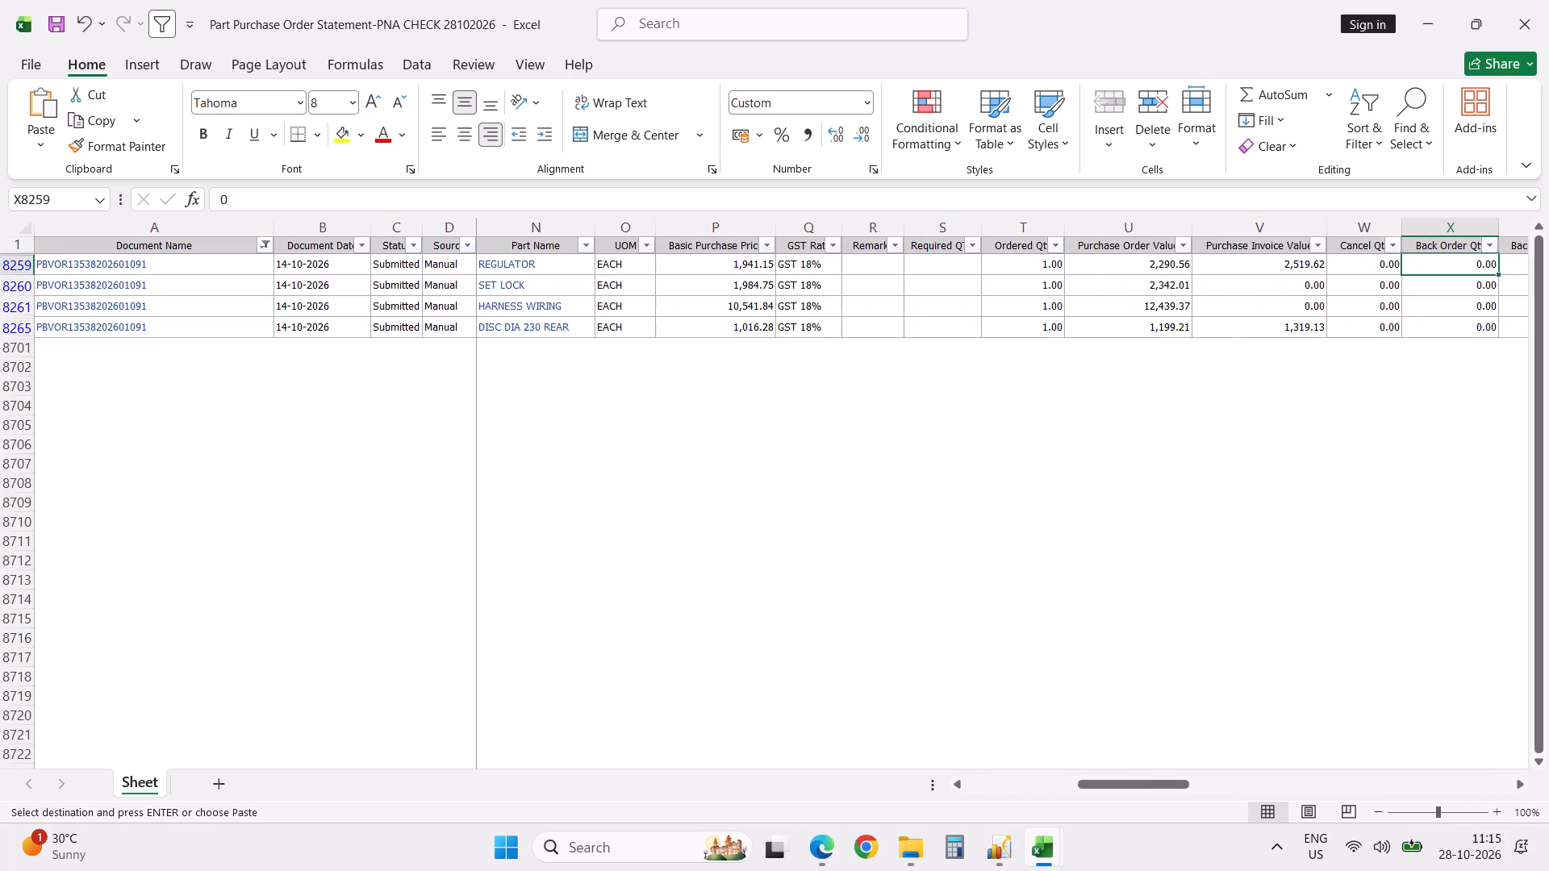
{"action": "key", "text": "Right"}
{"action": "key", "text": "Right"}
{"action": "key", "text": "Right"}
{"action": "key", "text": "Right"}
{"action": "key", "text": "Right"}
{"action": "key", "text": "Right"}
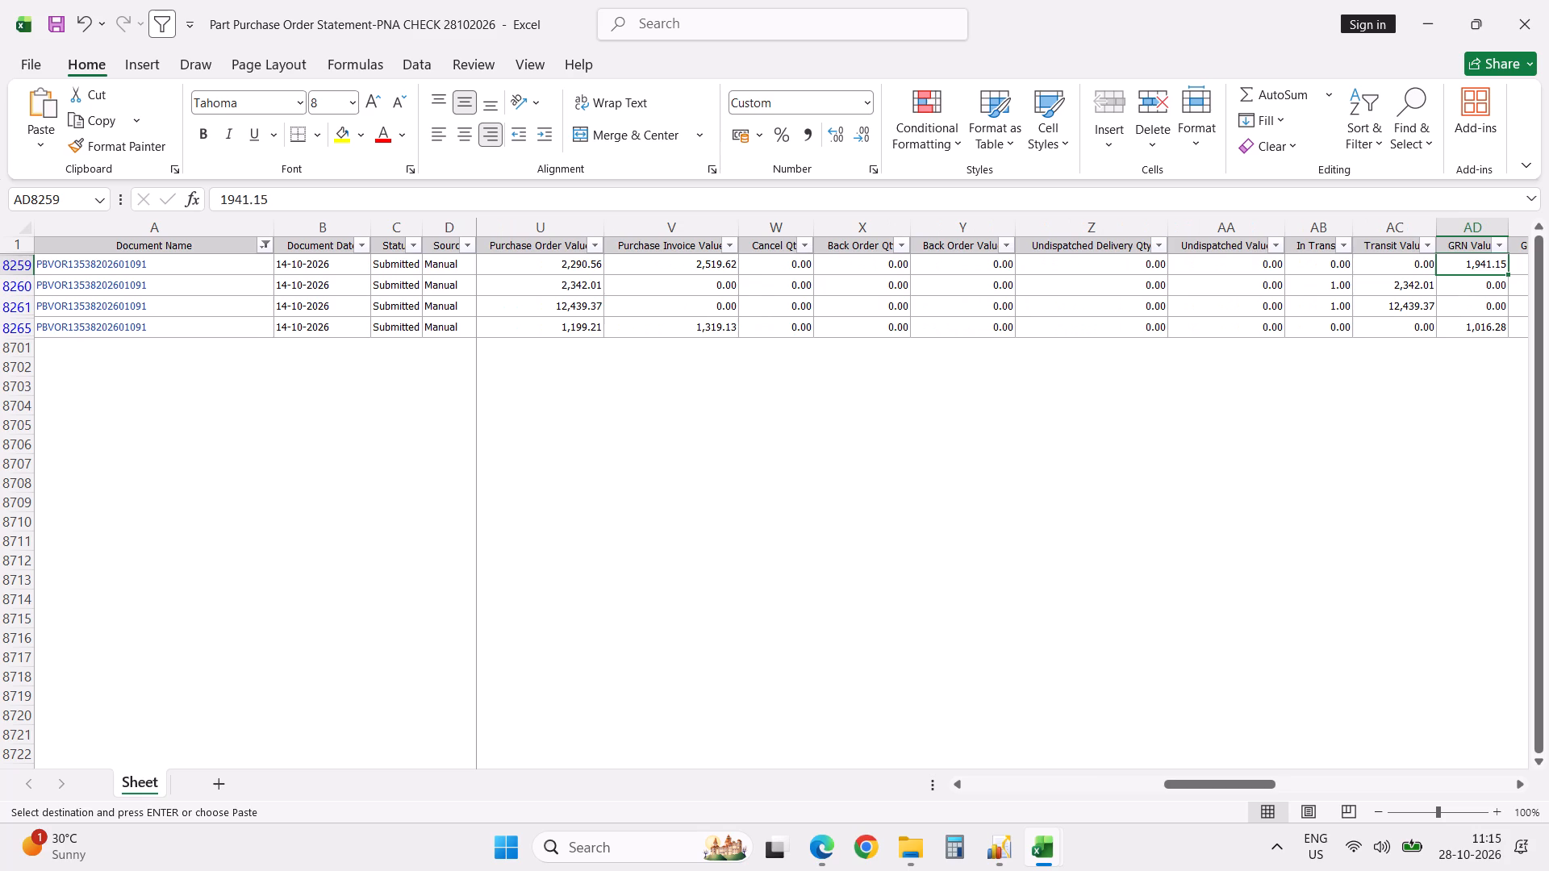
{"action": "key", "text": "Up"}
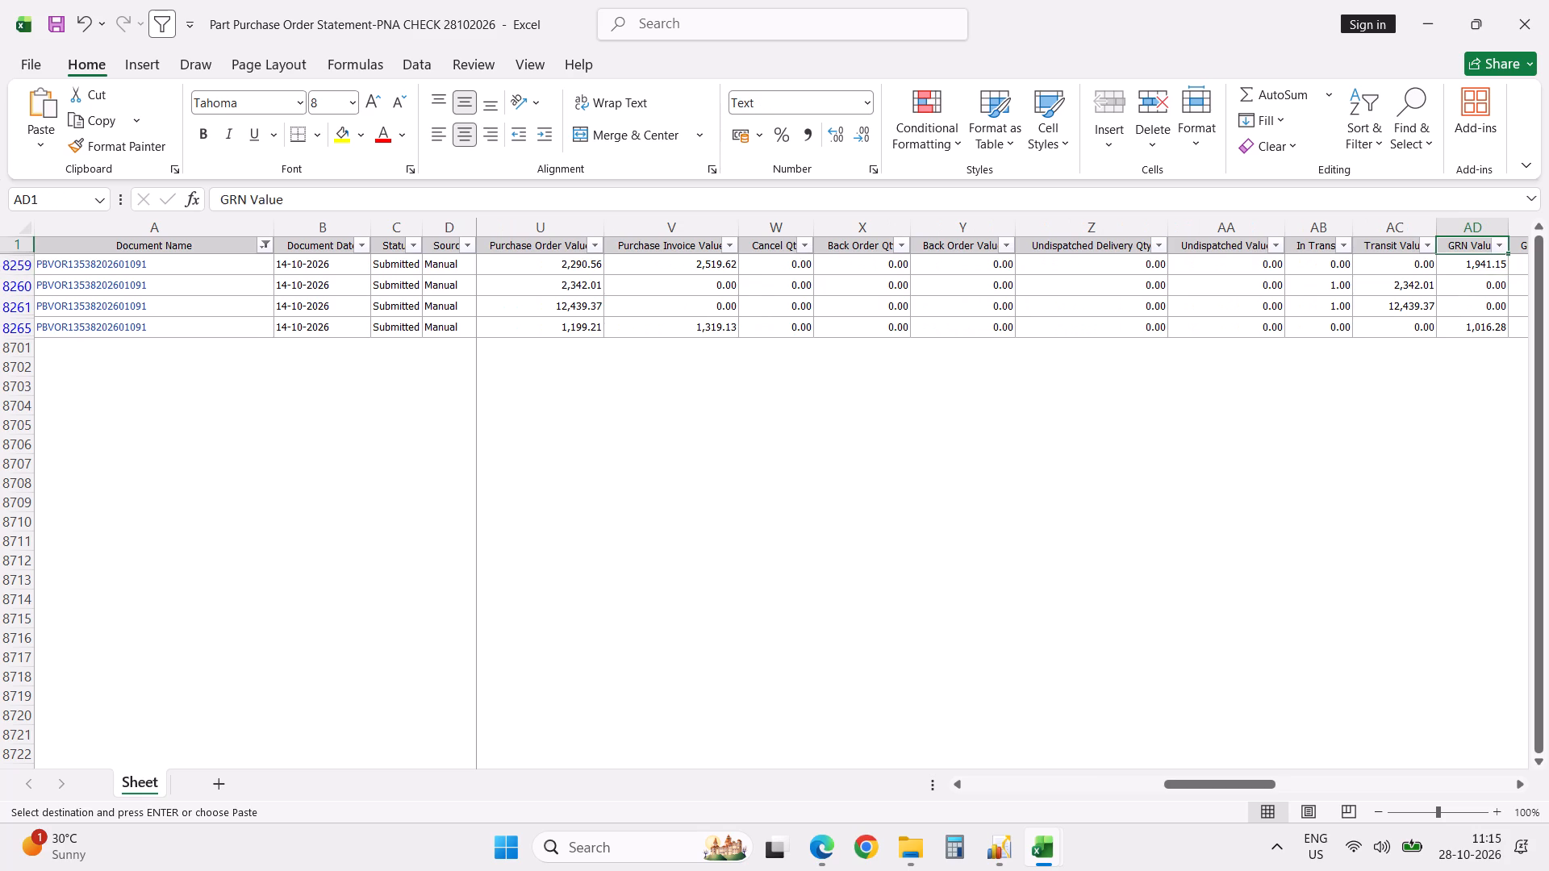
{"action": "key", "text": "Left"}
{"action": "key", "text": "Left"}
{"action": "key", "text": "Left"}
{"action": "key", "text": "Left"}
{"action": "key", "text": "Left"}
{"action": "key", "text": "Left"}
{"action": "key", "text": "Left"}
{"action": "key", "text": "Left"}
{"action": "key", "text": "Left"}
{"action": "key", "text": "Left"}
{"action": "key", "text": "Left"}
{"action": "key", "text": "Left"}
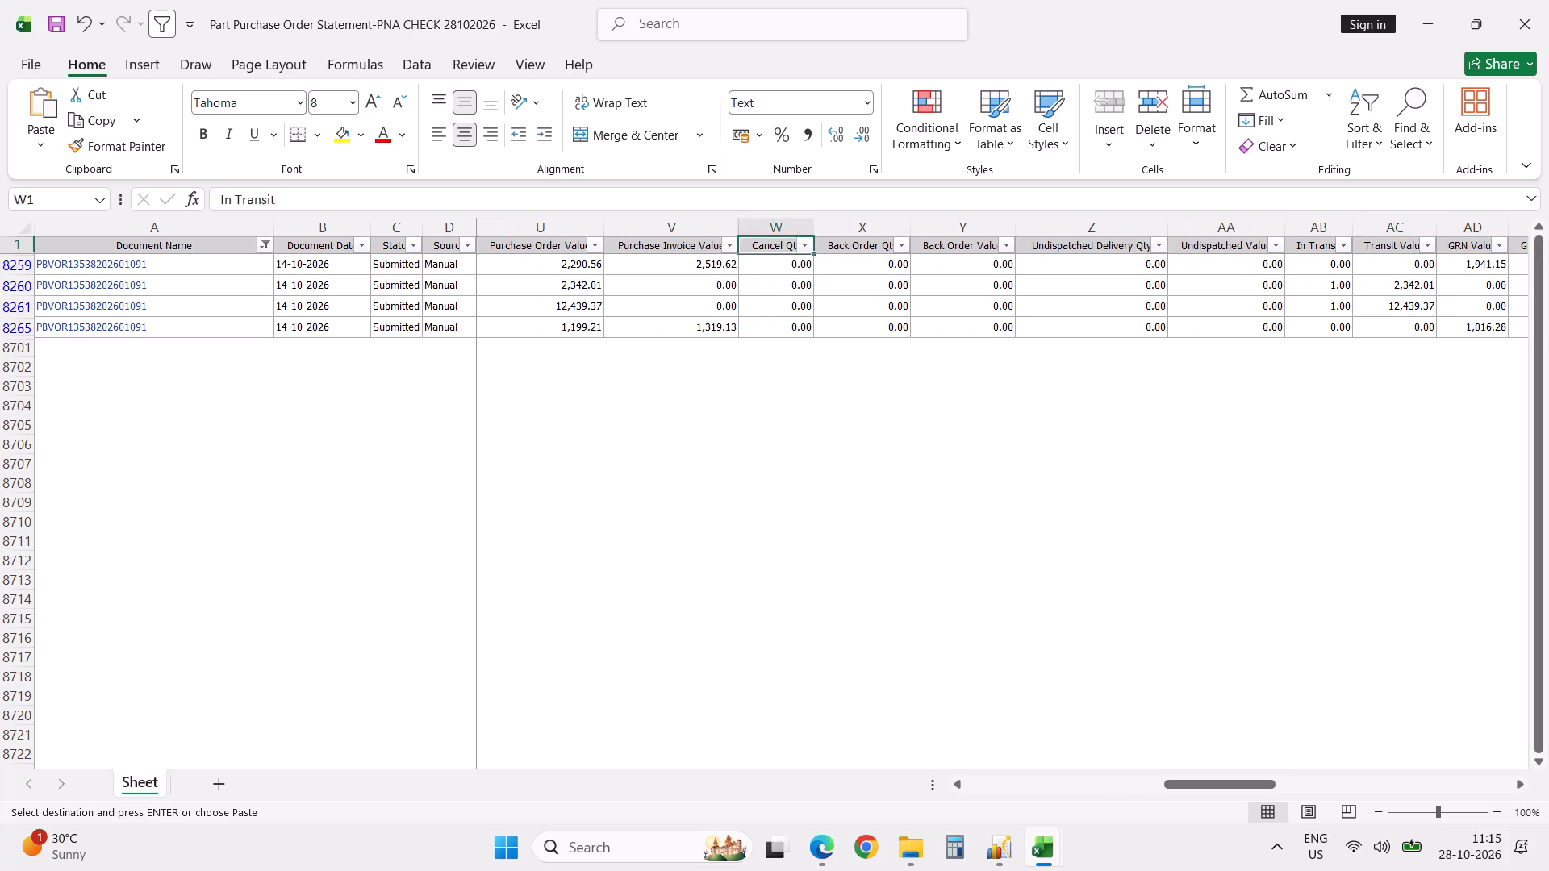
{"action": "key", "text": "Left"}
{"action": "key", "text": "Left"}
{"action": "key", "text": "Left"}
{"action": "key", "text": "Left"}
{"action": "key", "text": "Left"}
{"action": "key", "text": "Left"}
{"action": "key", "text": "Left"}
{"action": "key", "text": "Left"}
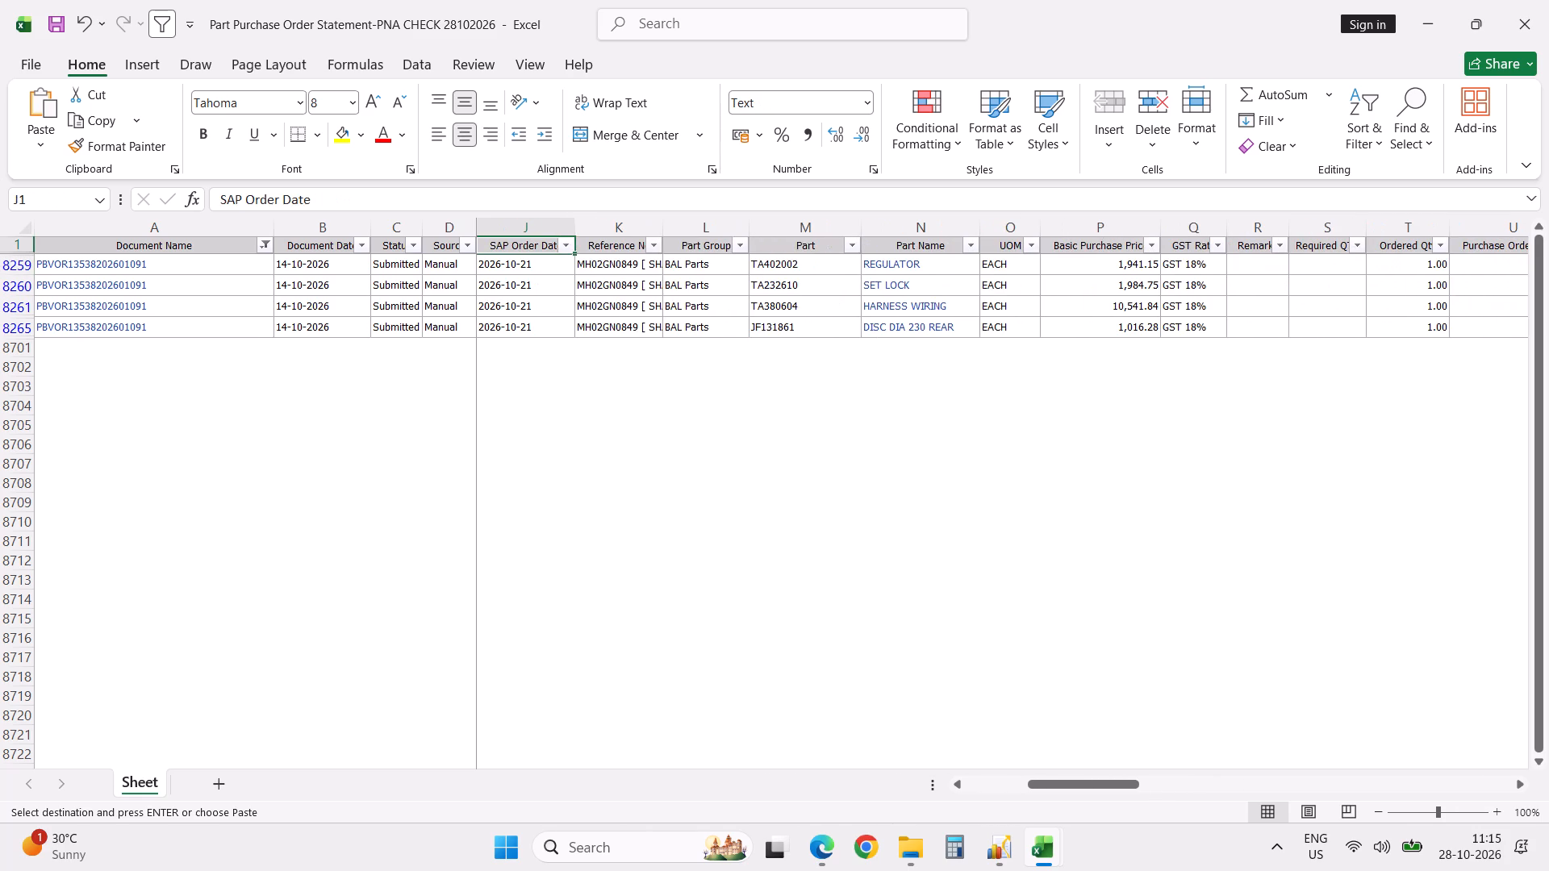
{"action": "left_click", "coordinate": [825, 290]}
{"action": "key", "text": "ctrl+c"}
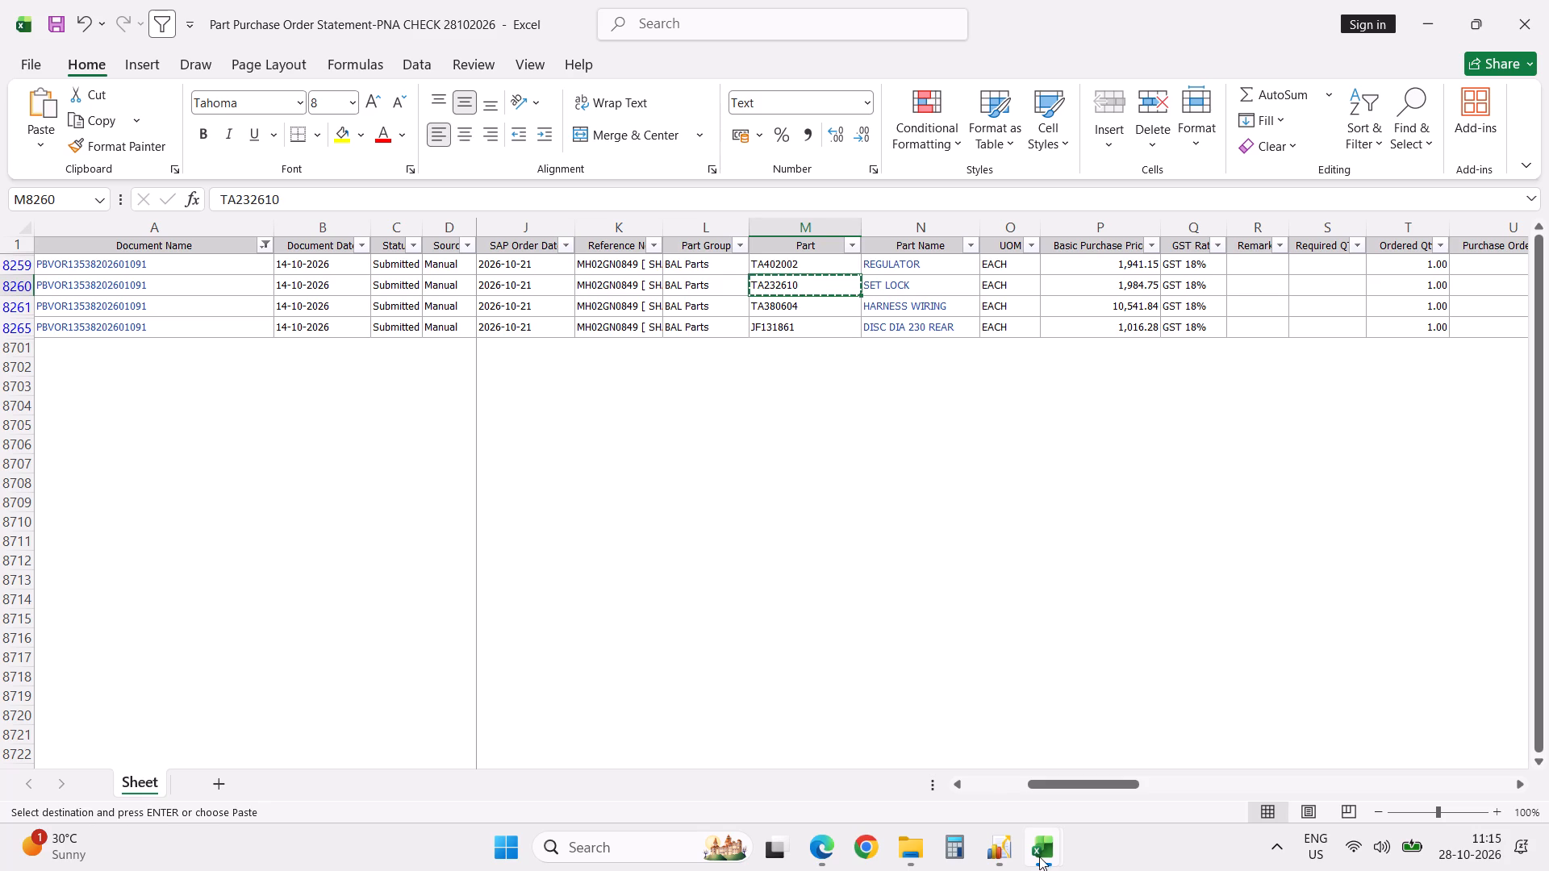
Search the Spare In-Transit Statement workbook for part TA232610, then return to the Part Purchase Order Statement.
{"action": "left_click", "coordinate": [1038, 754]}
{"action": "left_click", "coordinate": [860, 500]}
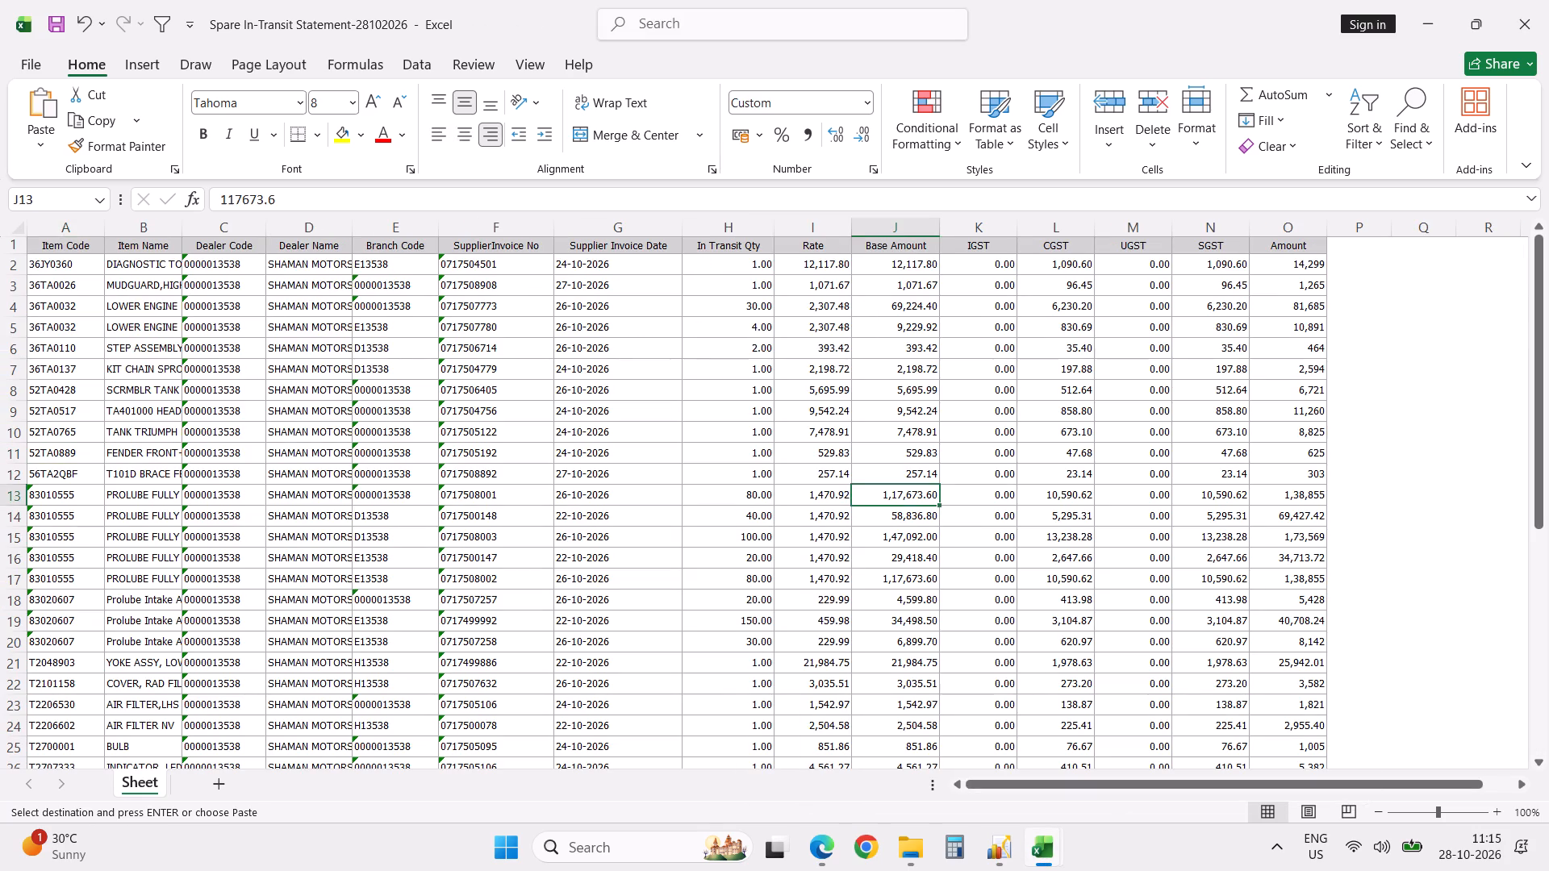
{"action": "key", "text": "ctrl+f"}
{"action": "key", "text": "ctrl+v"}
{"action": "key", "text": "Return"}
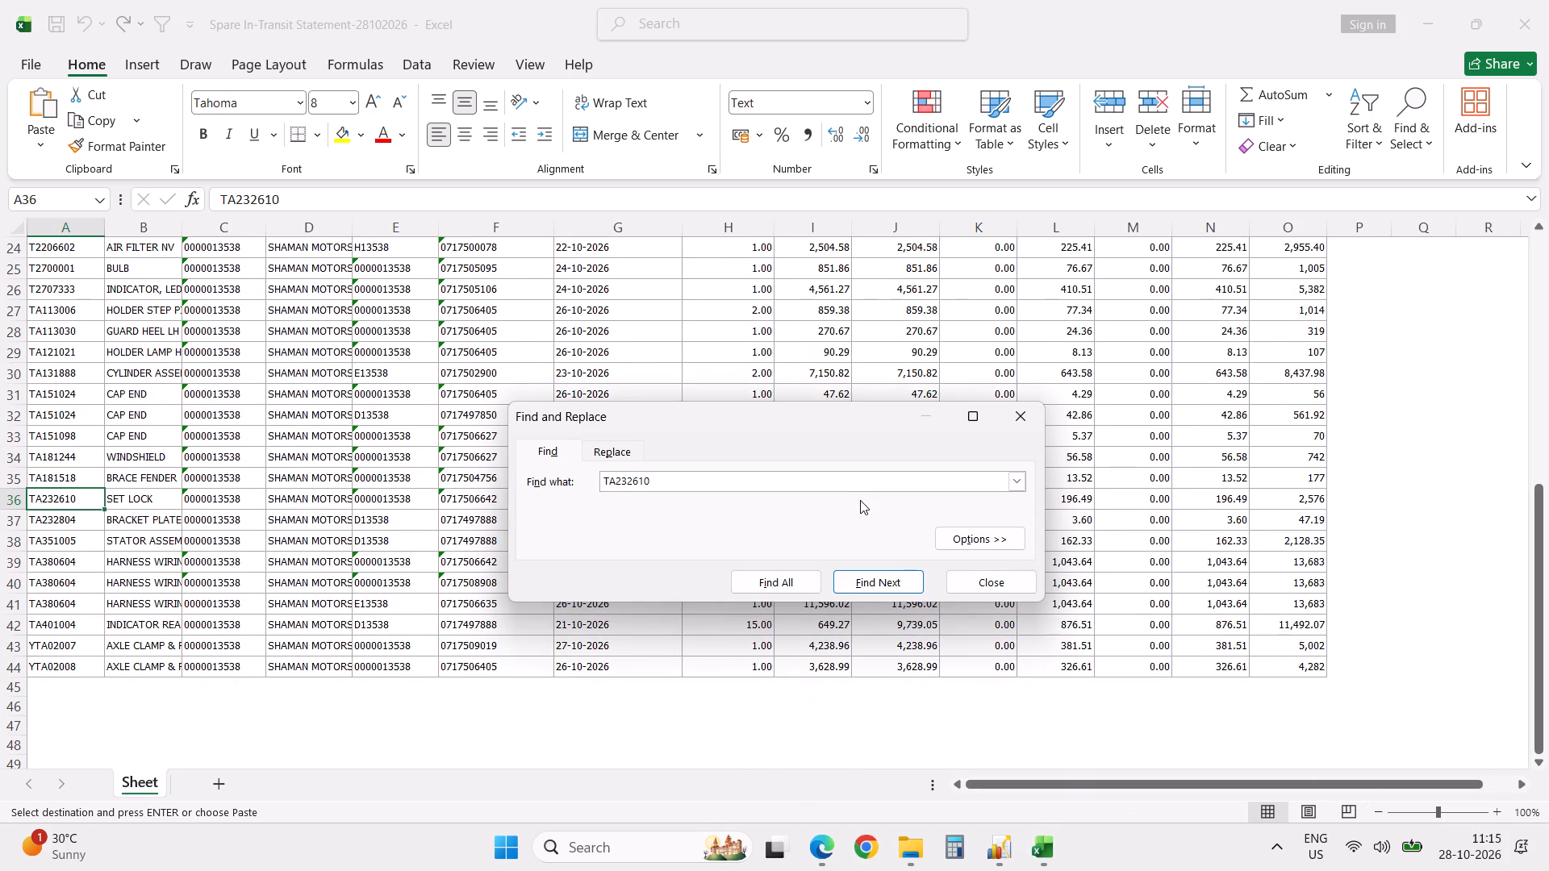
{"action": "key", "text": "Escape"}
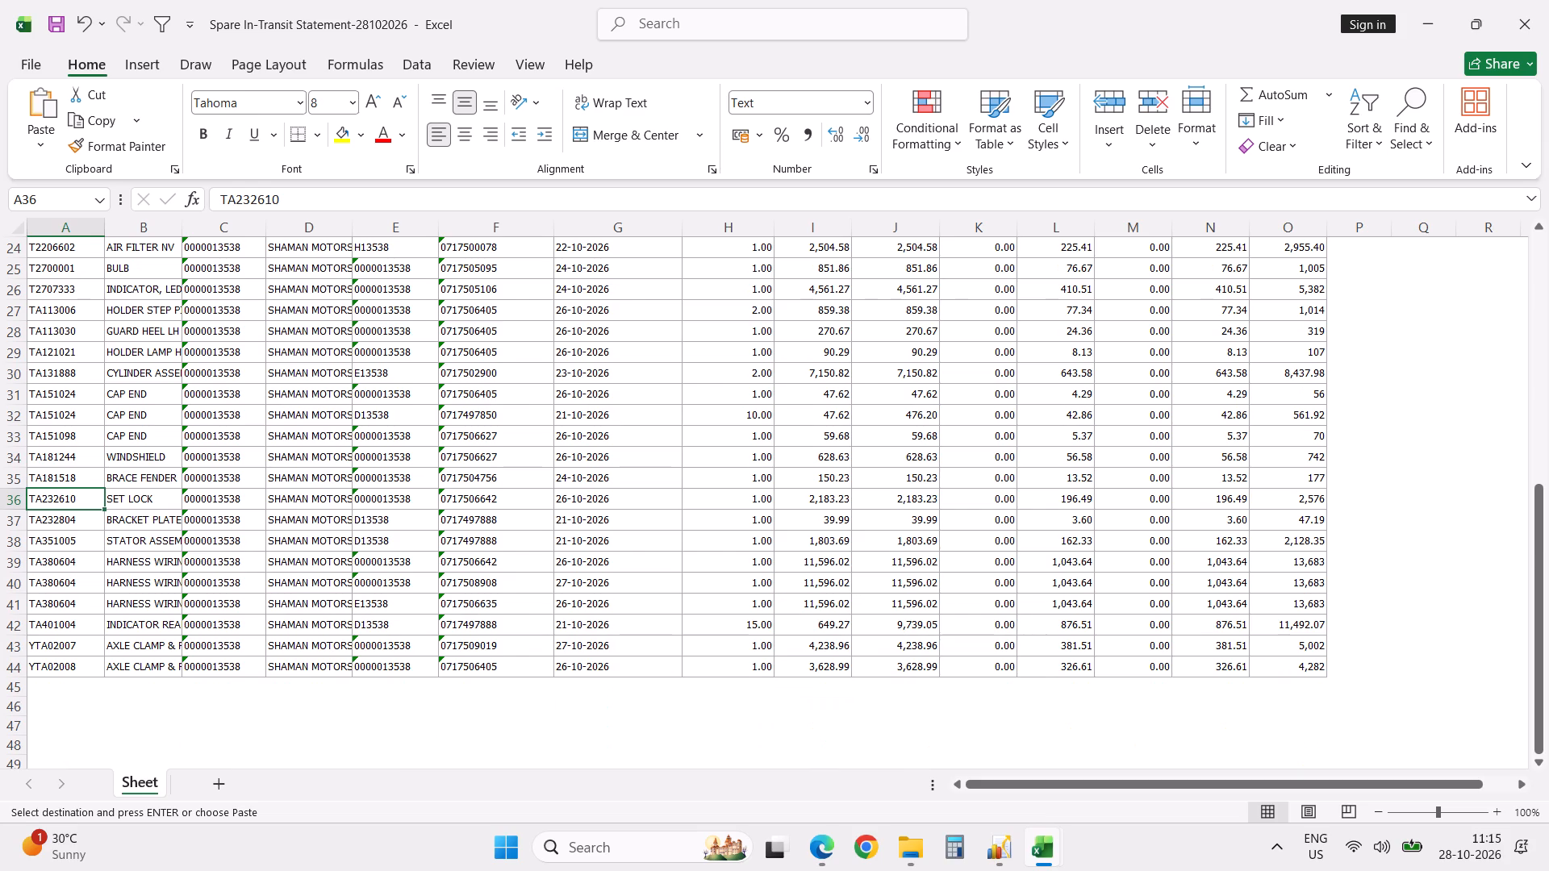
{"action": "key", "text": "alt+Tab"}
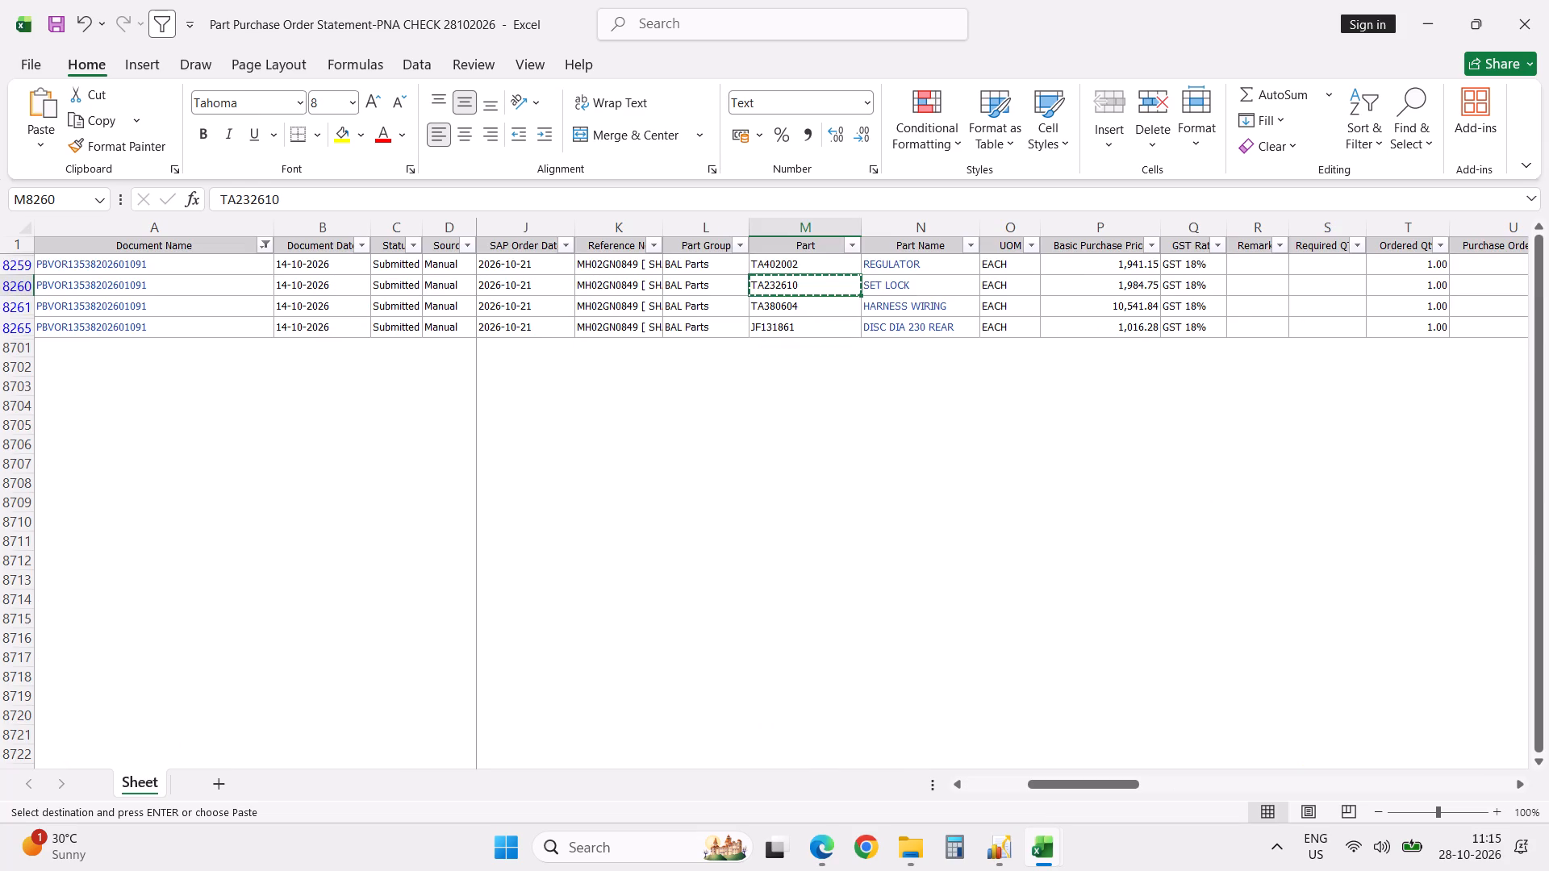
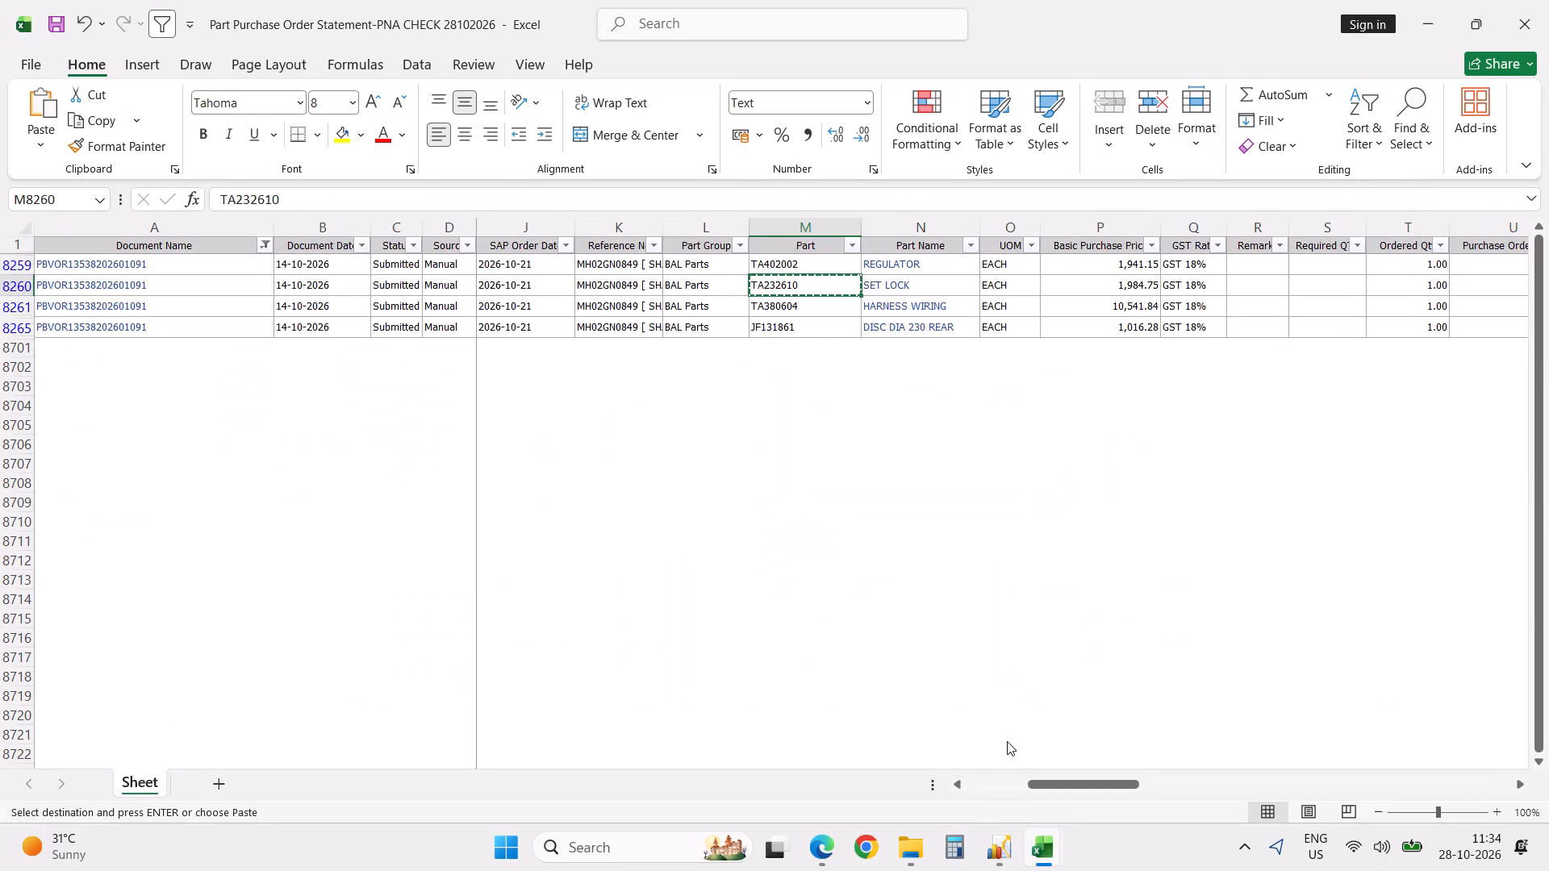
Close the VOR Search window, then exit Excellon and confirm quitting.
{"action": "left_click", "coordinate": [996, 849]}
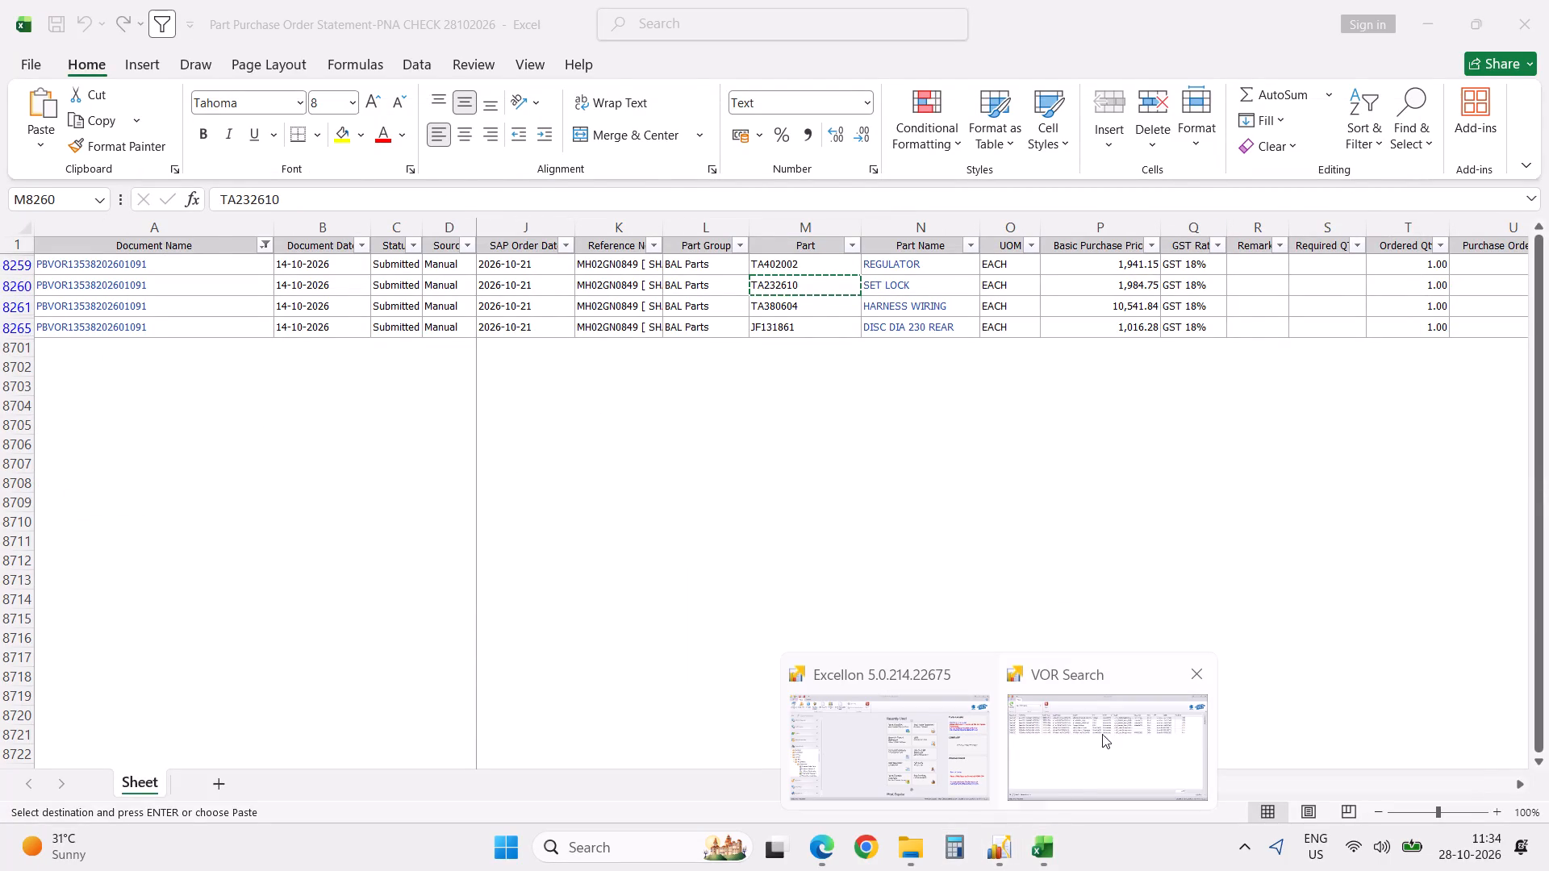
{"action": "left_click", "coordinate": [1193, 677]}
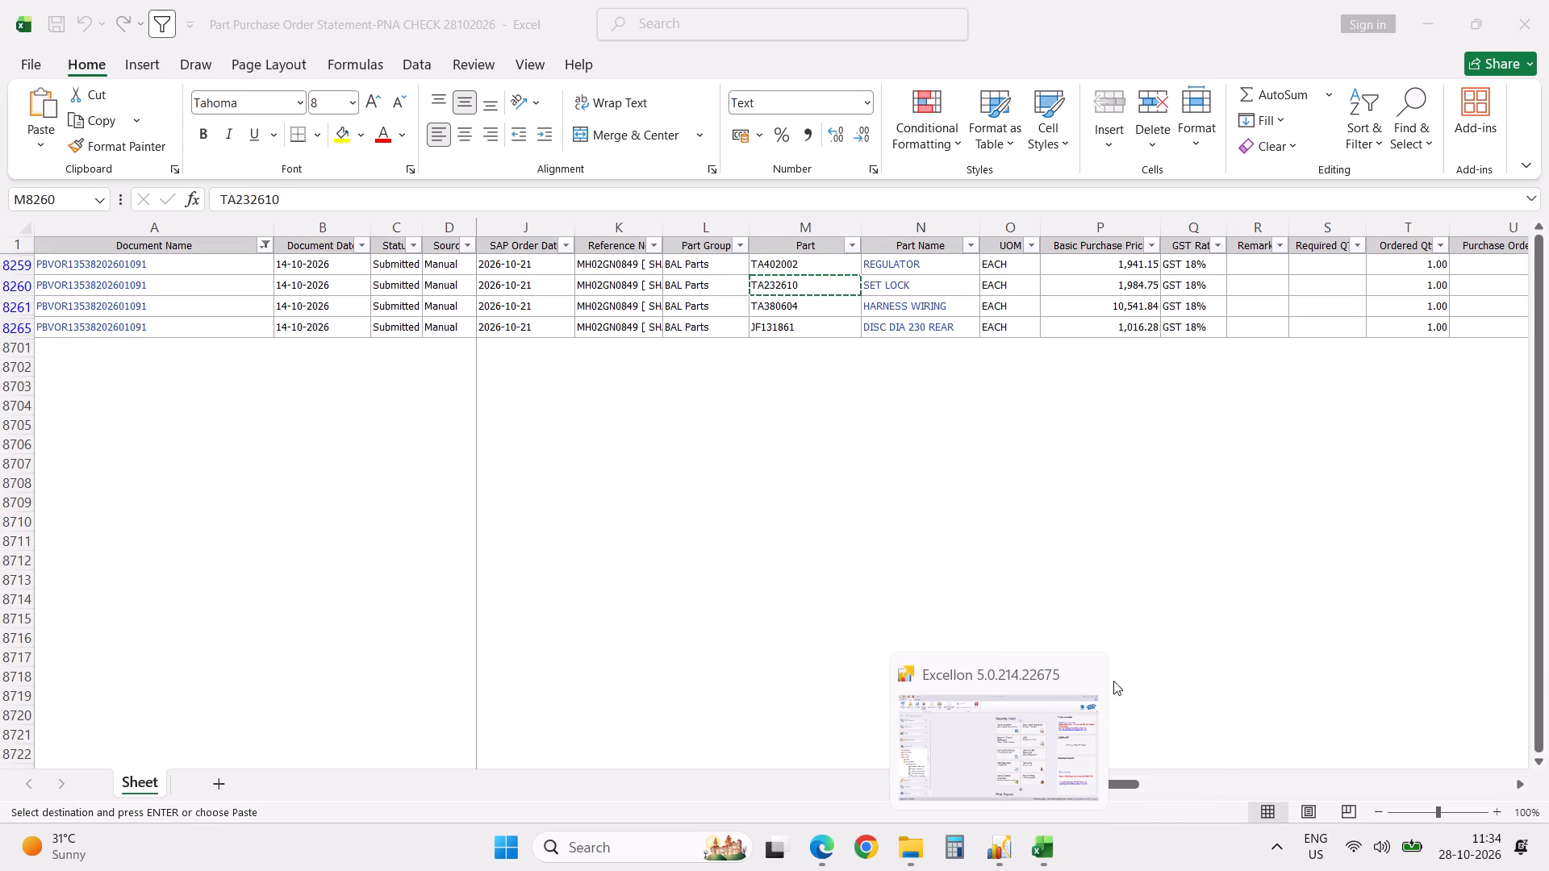
{"action": "left_click", "coordinate": [1089, 677]}
{"action": "left_click", "coordinate": [1003, 843]}
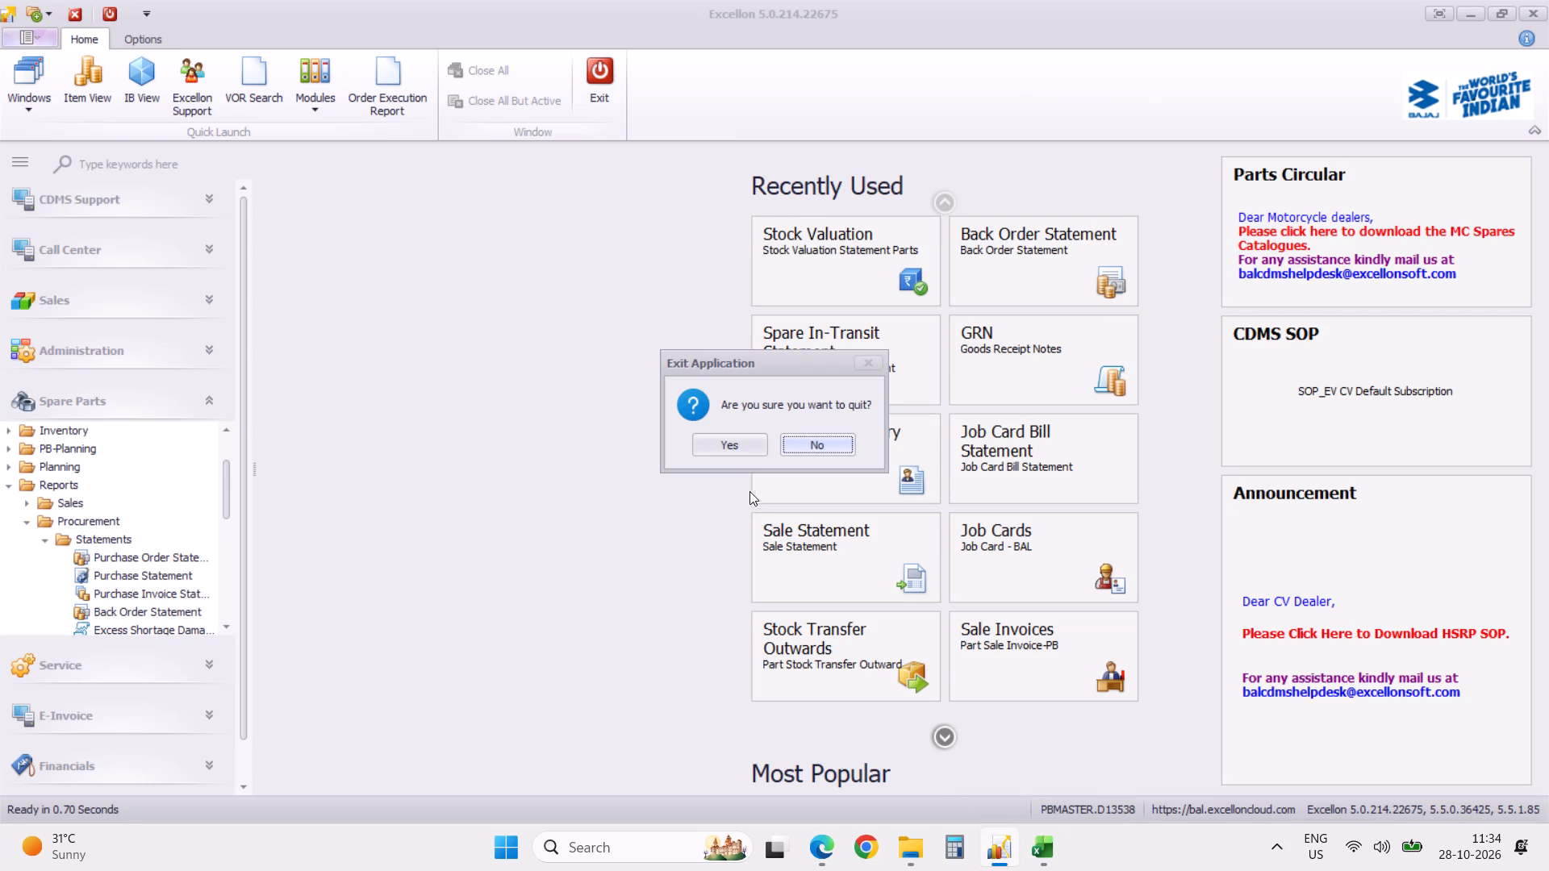
{"action": "left_click", "coordinate": [739, 456]}
{"action": "left_click", "coordinate": [737, 447]}
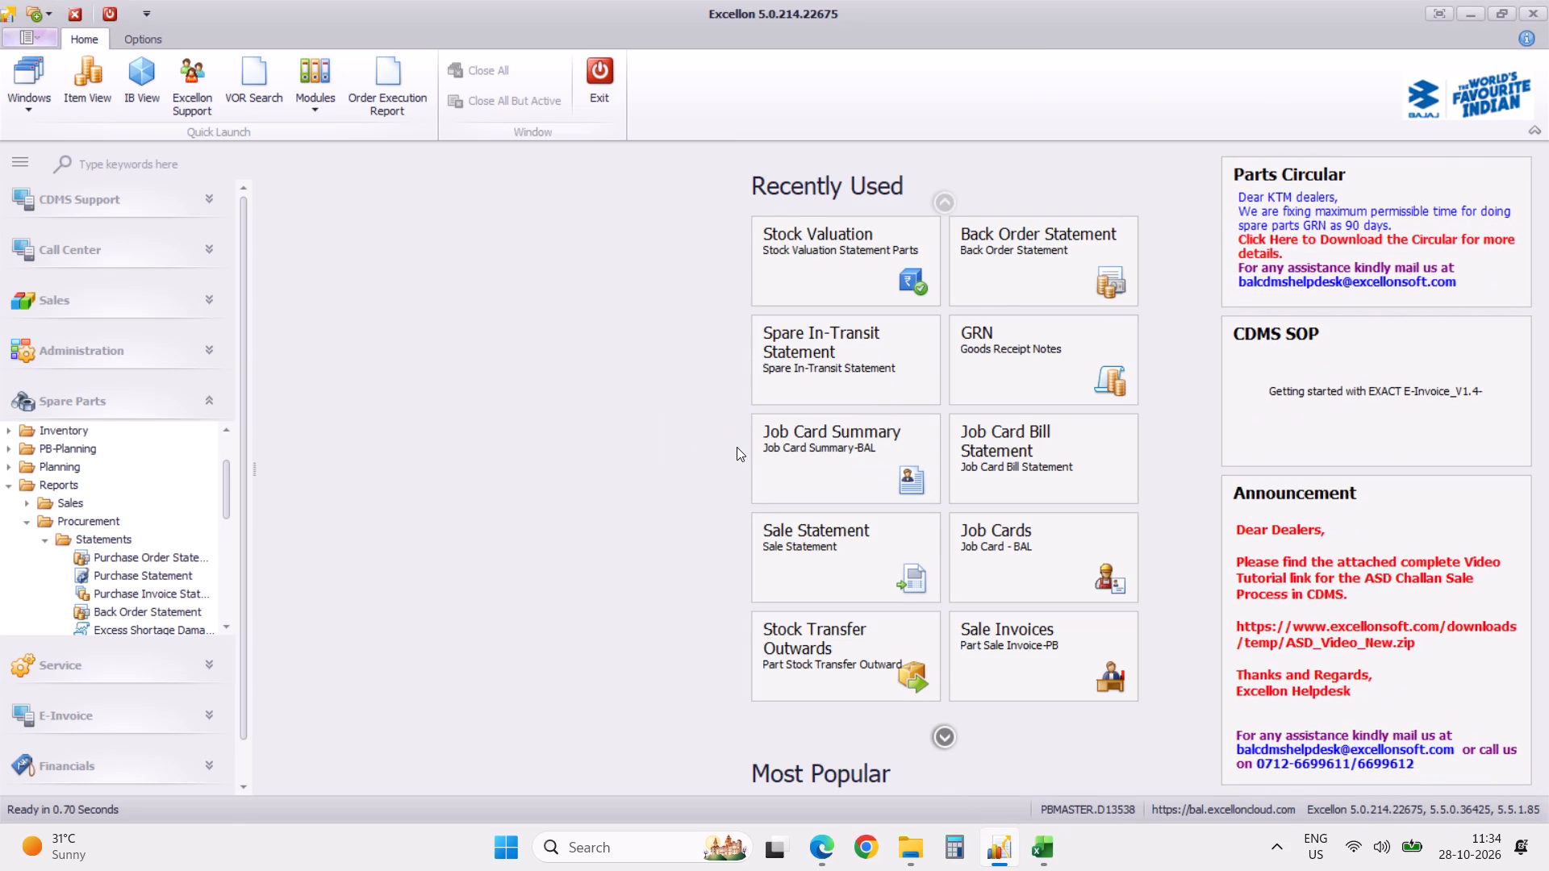
Switch to the Power BI job card report in the Edge browser.
{"action": "left_click", "coordinate": [839, 851]}
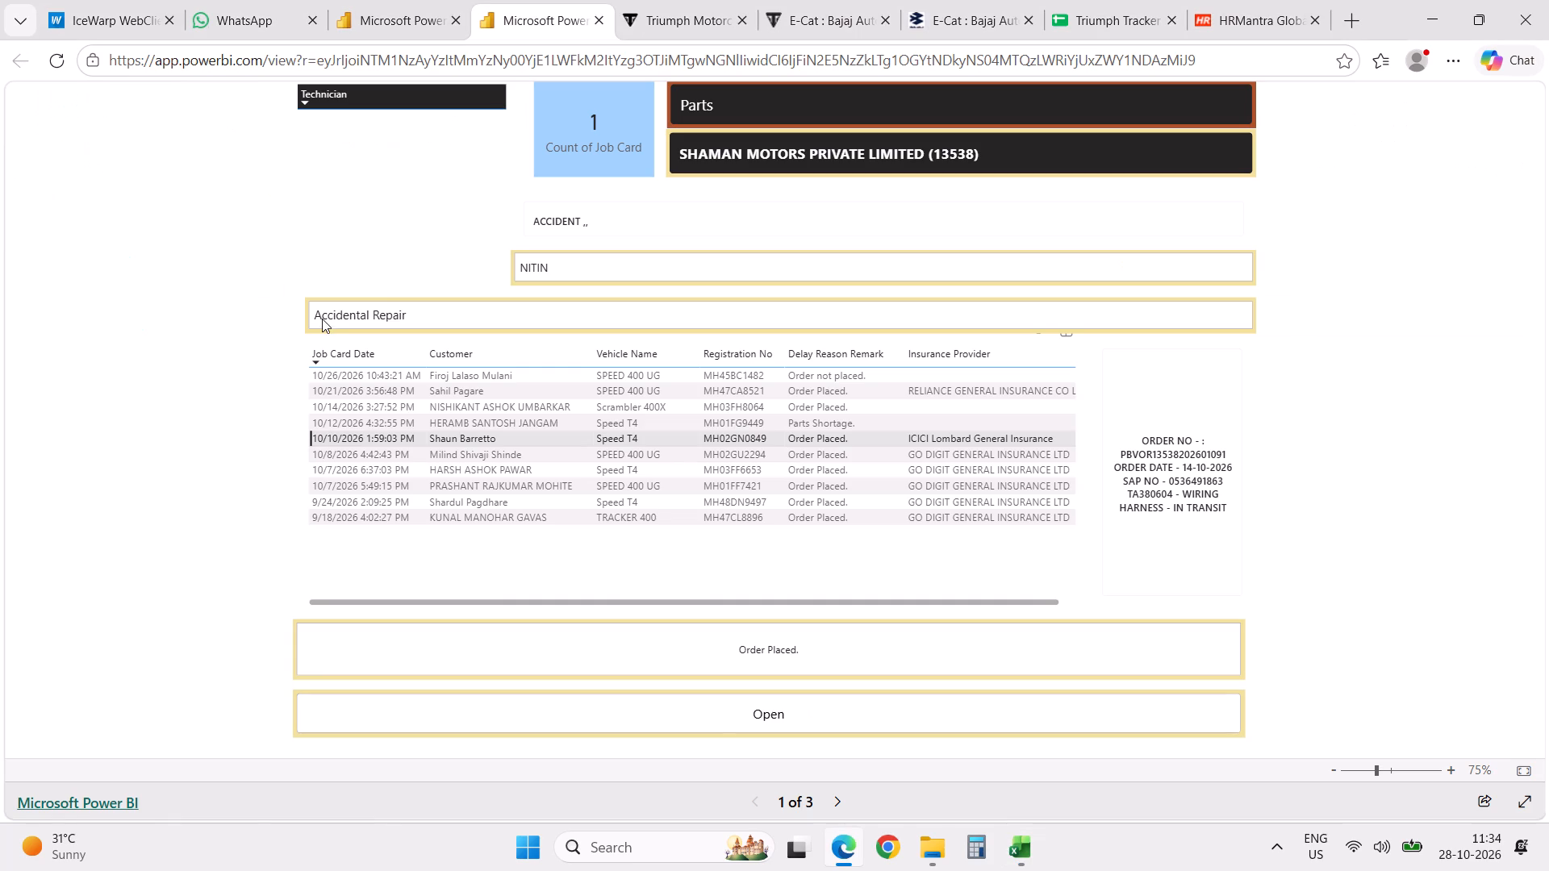